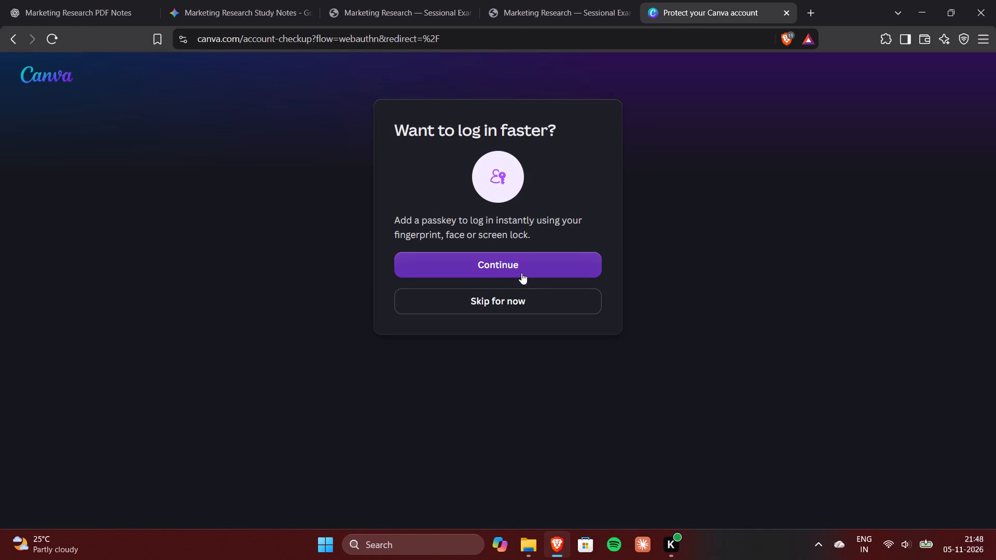
Skip the passkey setup and dismiss the Canva Business free trial offer to reach the home page.
click(517, 304)
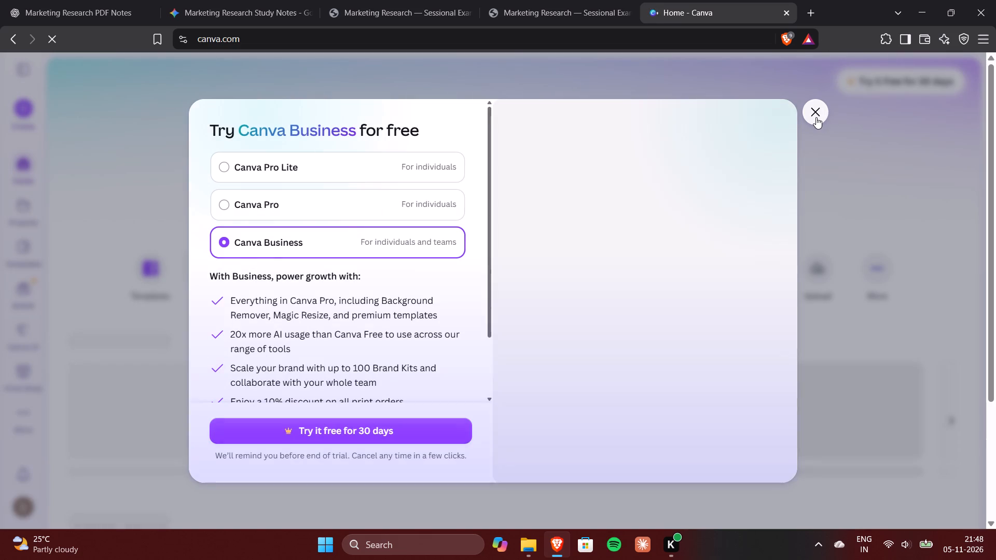
click(816, 117)
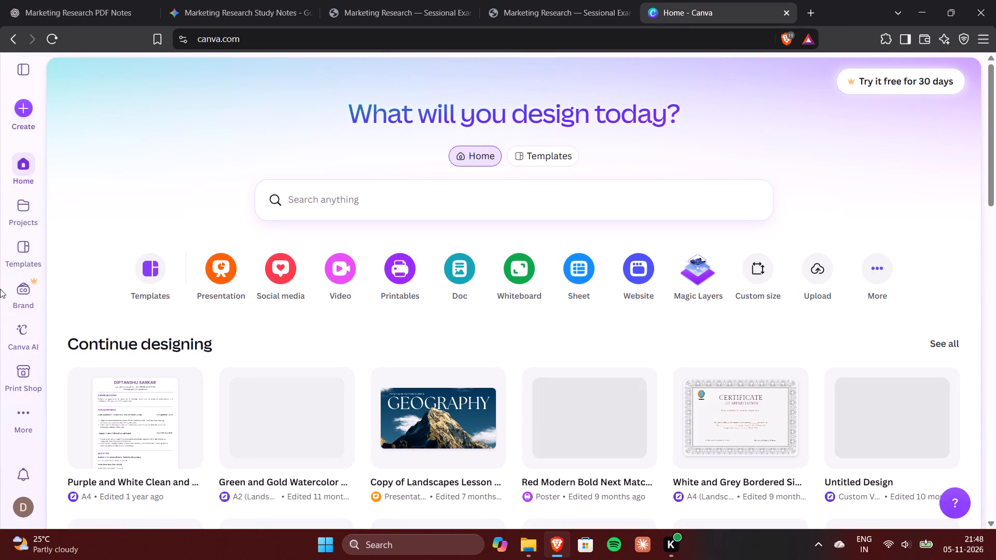
Start creating a new design and show the Photo editor category's options.
click(29, 120)
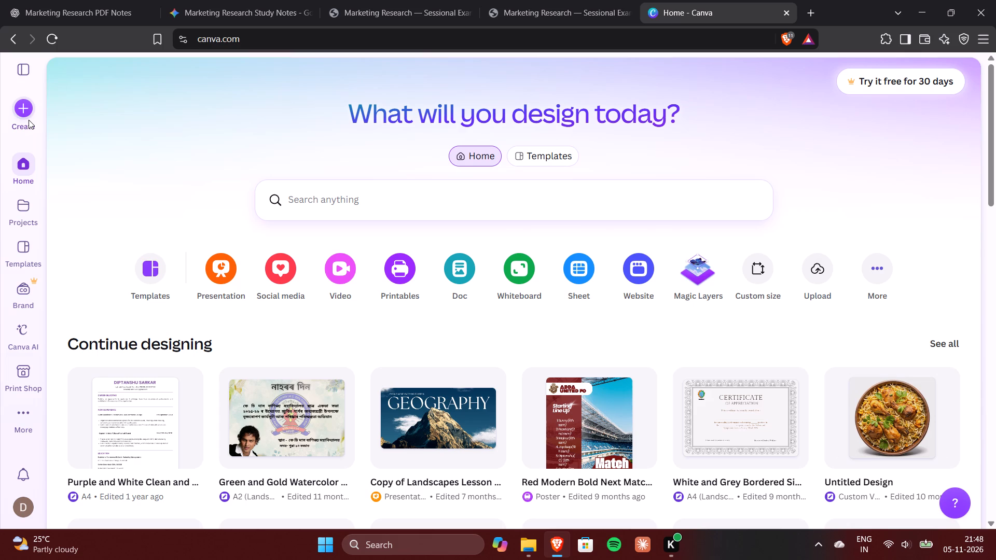
click(21, 107)
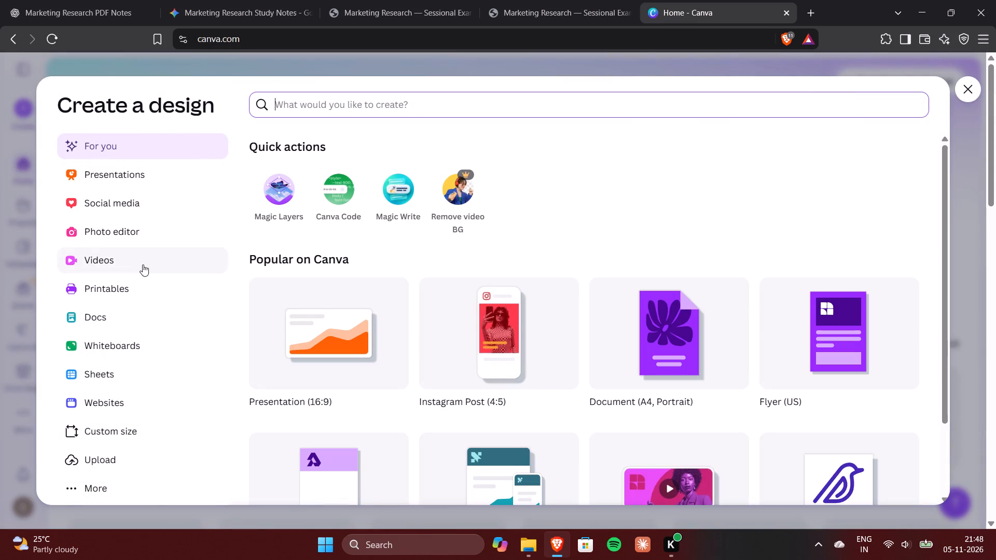
click(135, 239)
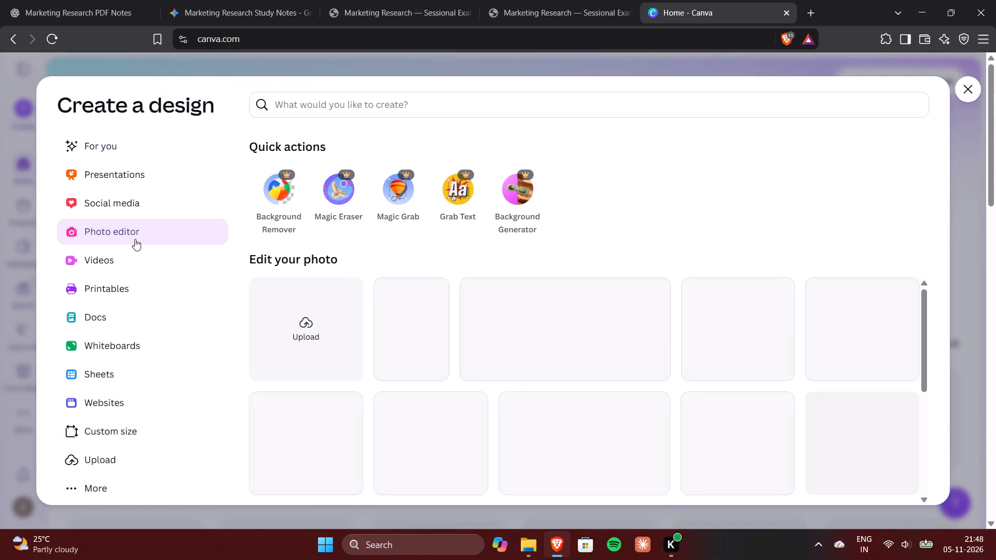
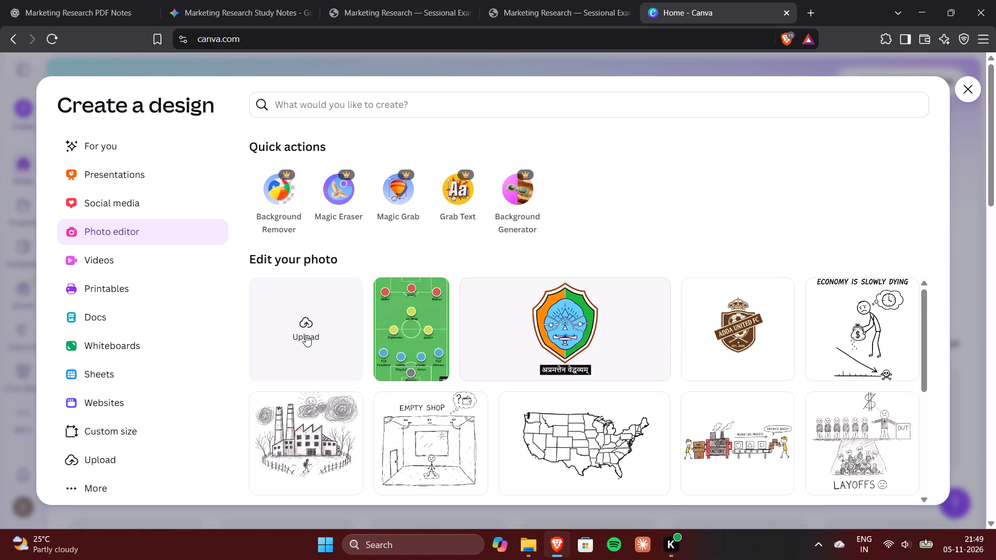
Start uploading a photo from the computer to edit in the photo editor.
click(288, 341)
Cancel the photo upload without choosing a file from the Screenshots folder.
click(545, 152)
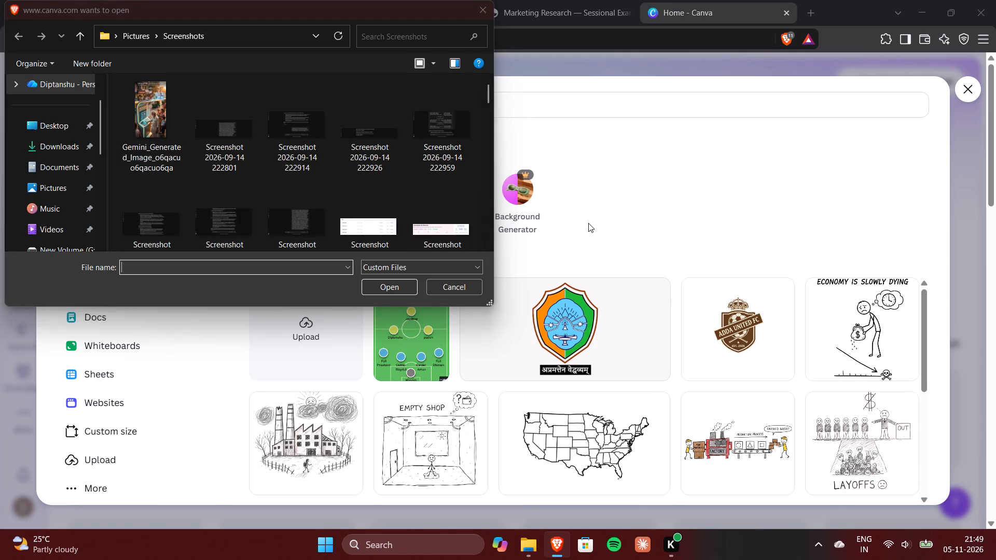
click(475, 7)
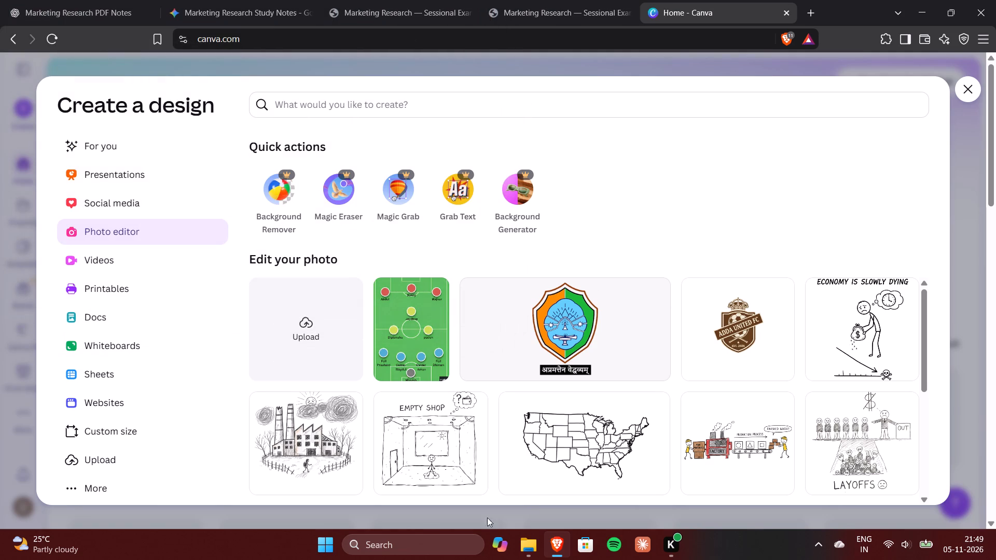
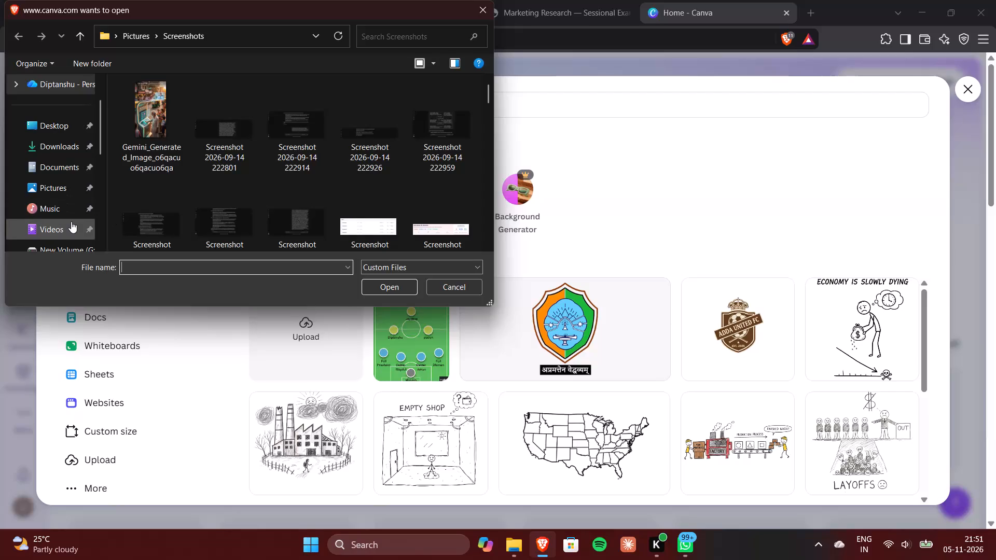
Open the stage performance photo named 1 from New Volume (F:) in the photo editor.
scroll(71, 245, down, 2)
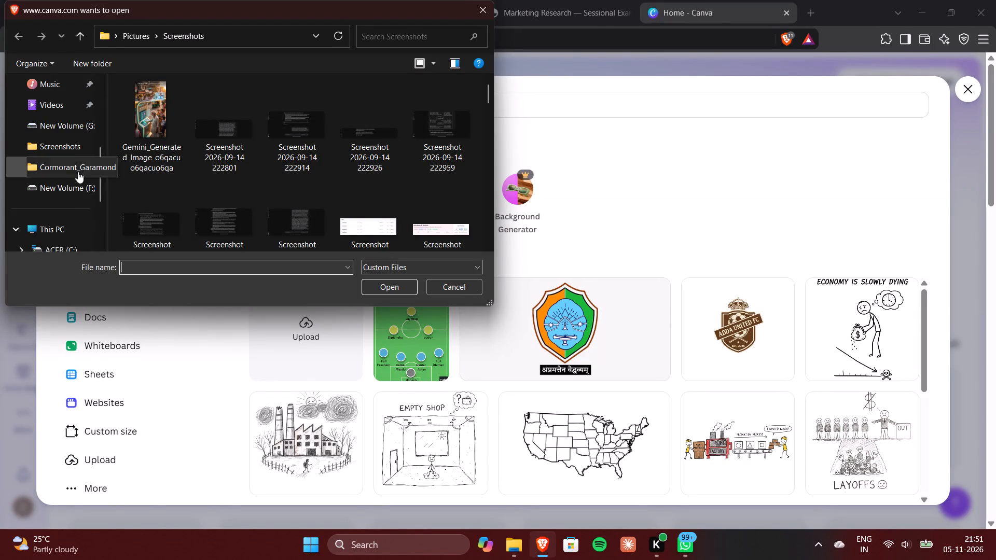
click(80, 186)
scroll(237, 163, down, 5)
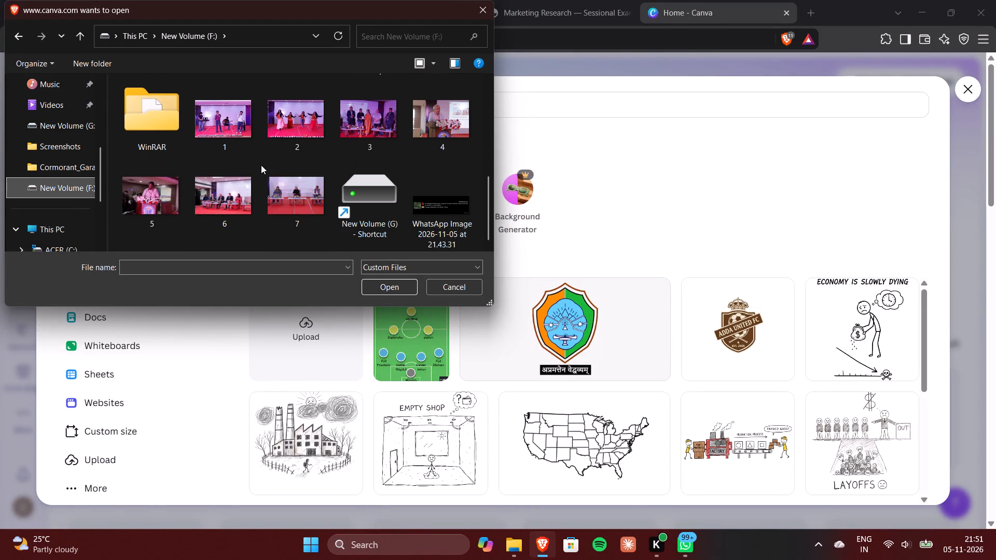
click(228, 108)
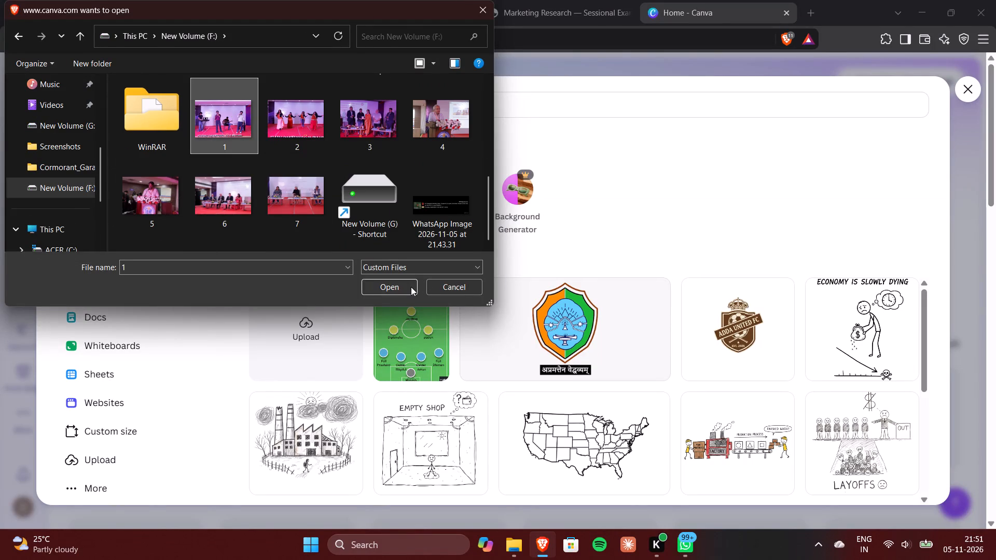
click(409, 287)
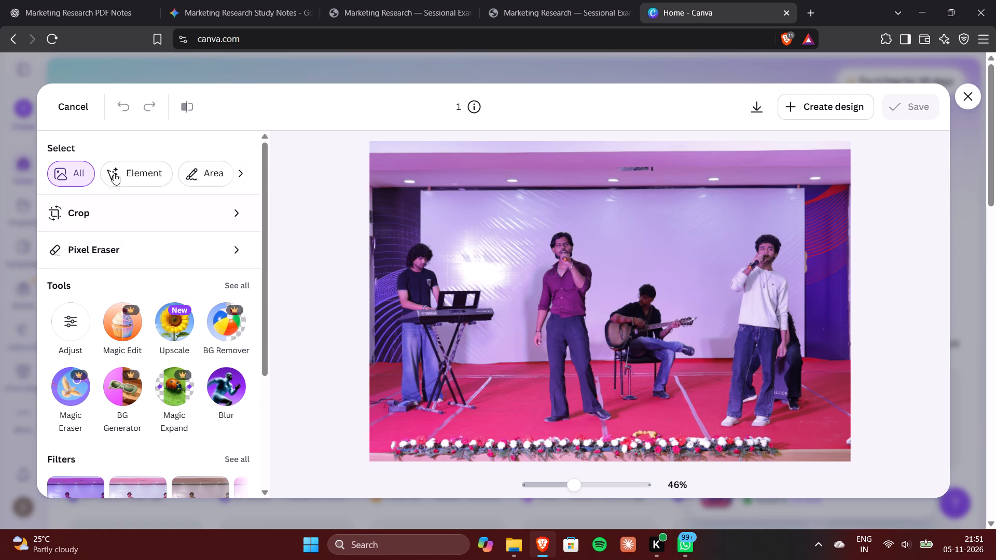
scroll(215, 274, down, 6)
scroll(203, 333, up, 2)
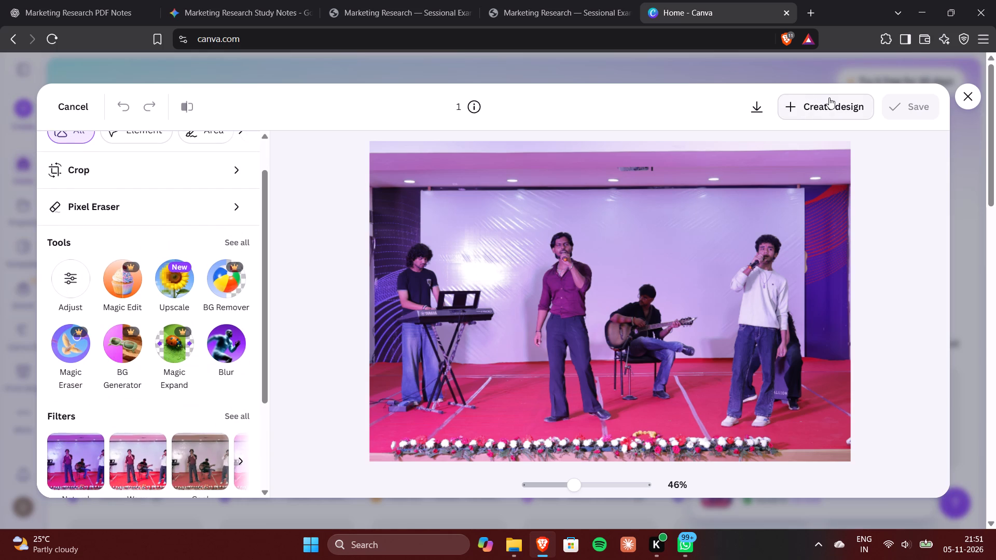
Create a new design from the stage photo open in the photo editor.
click(860, 118)
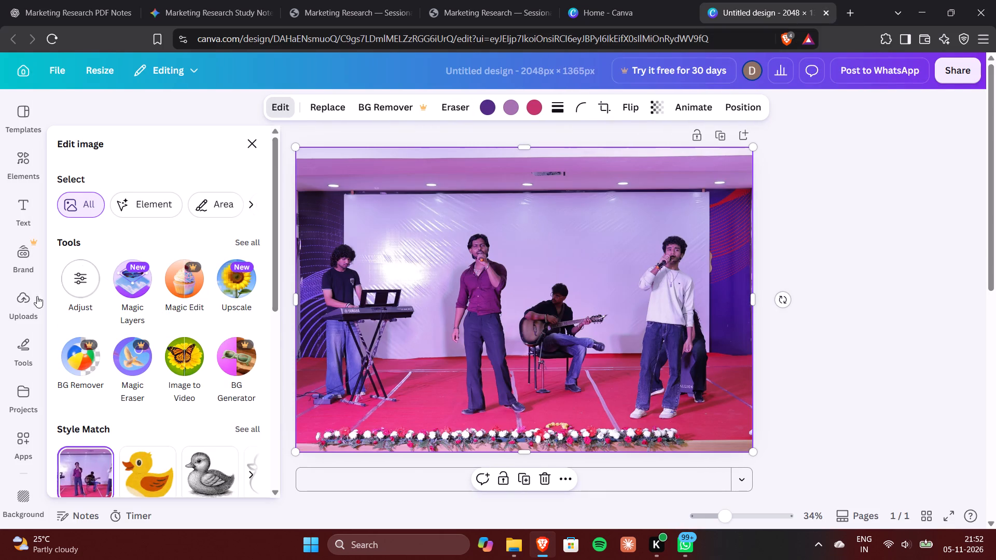
Upload the image "WhatsApp Image 2026-11-05 at 21.43.31" from New Volume (F:) to the design's uploads.
click(18, 309)
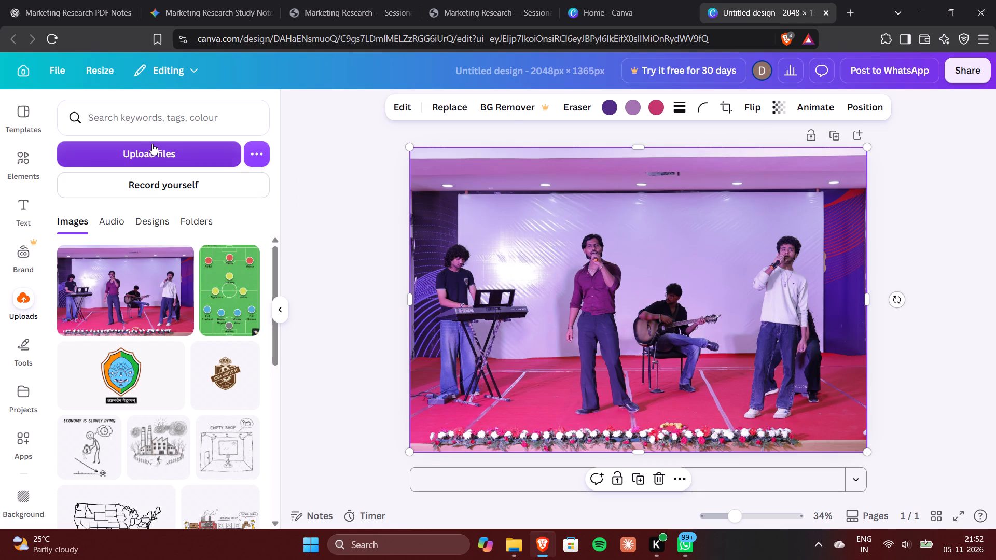
click(152, 144)
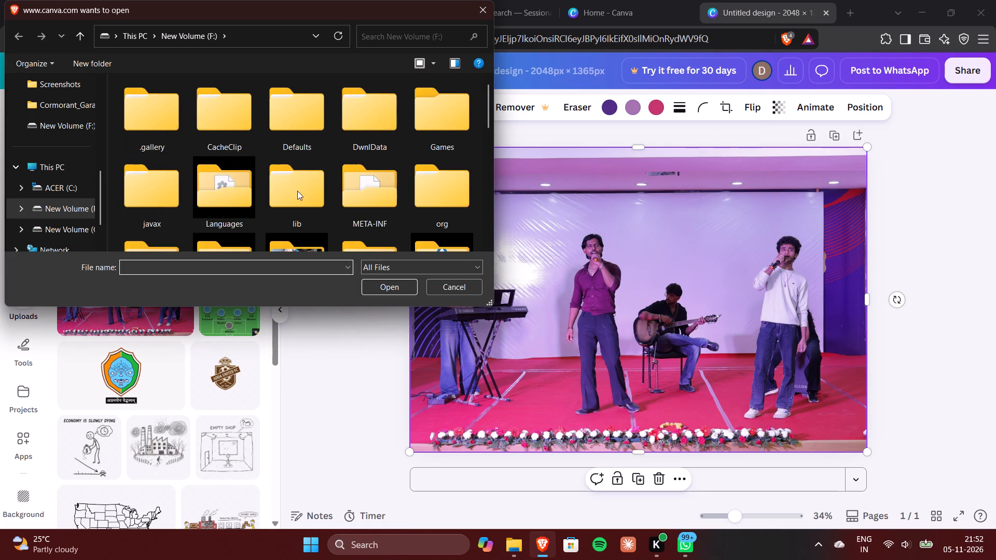
scroll(418, 205, down, 3)
scroll(418, 205, up, 1)
scroll(418, 205, down, 3)
scroll(407, 207, up, 1)
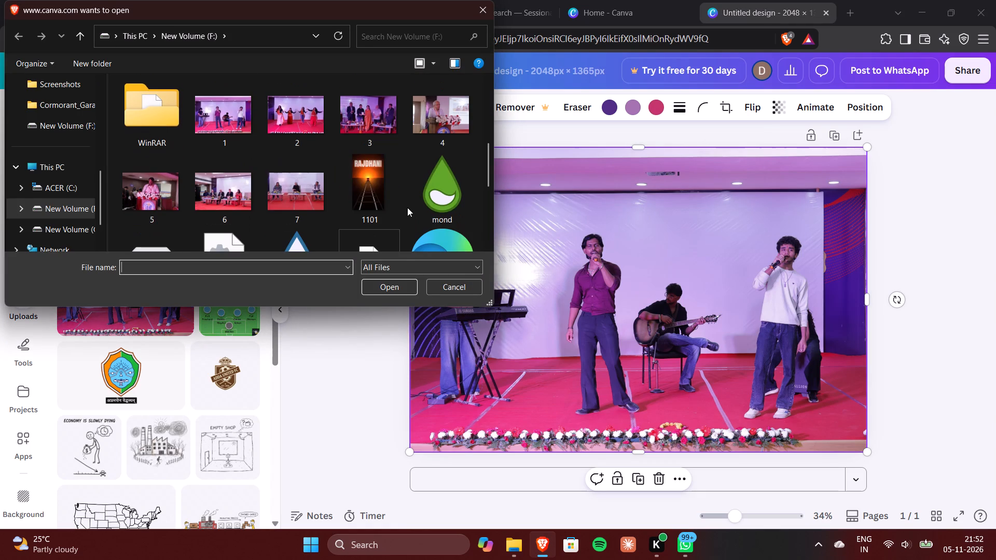
scroll(244, 205, down, 4)
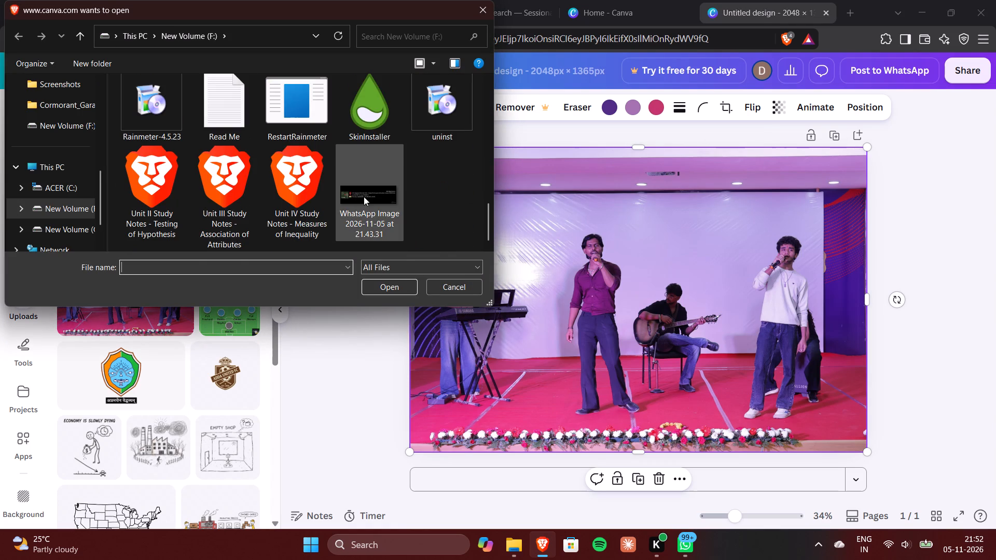
click(364, 197)
click(380, 280)
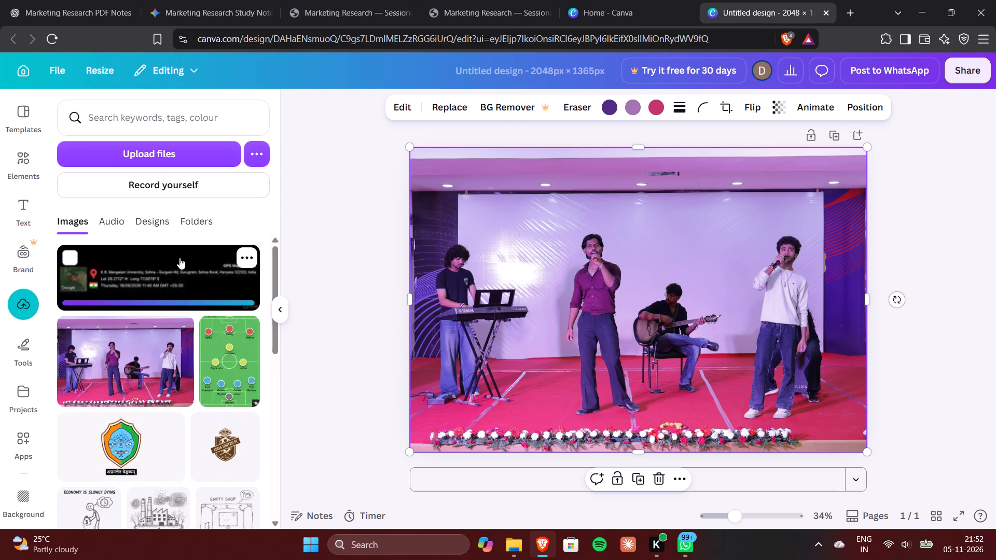
click(143, 271)
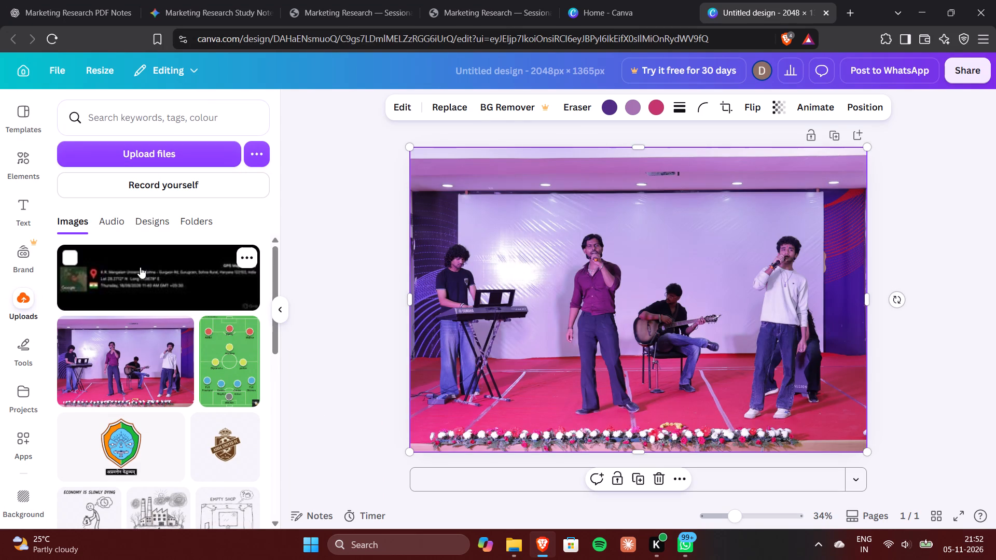
Show the available actions for the stage photo on the page.
right_click(629, 316)
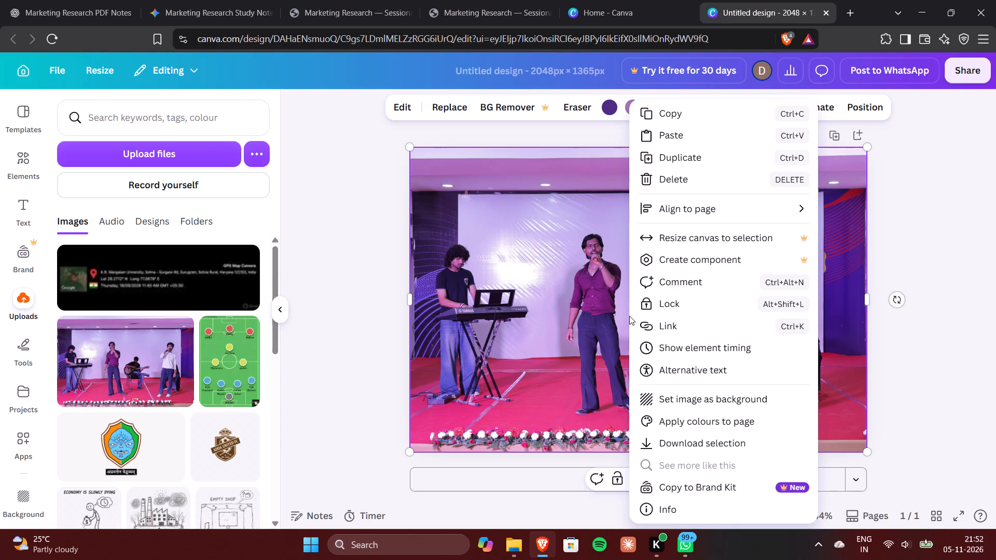
Add the uploaded GPS Map Camera banner to the design and place it over the lower part of the stage photo.
click(360, 308)
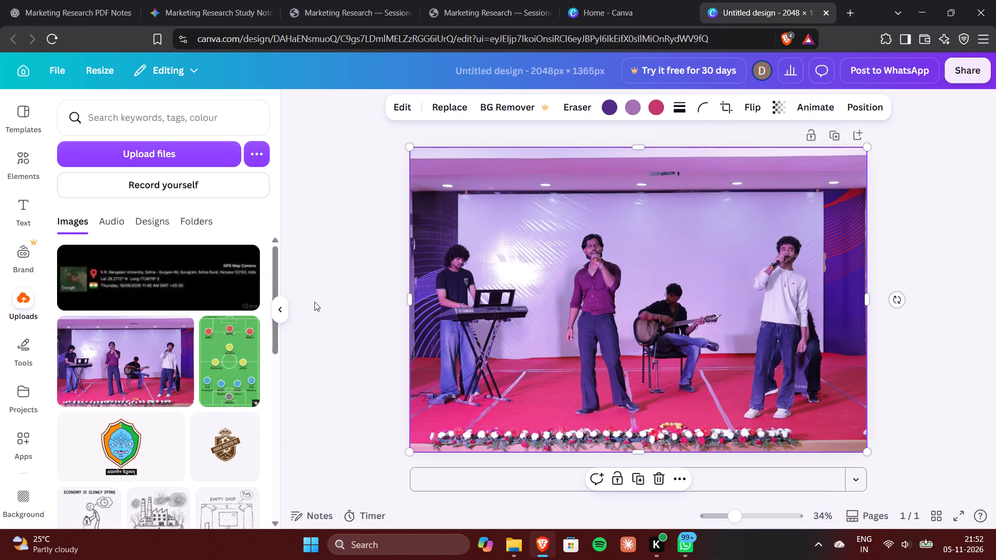
click(128, 279)
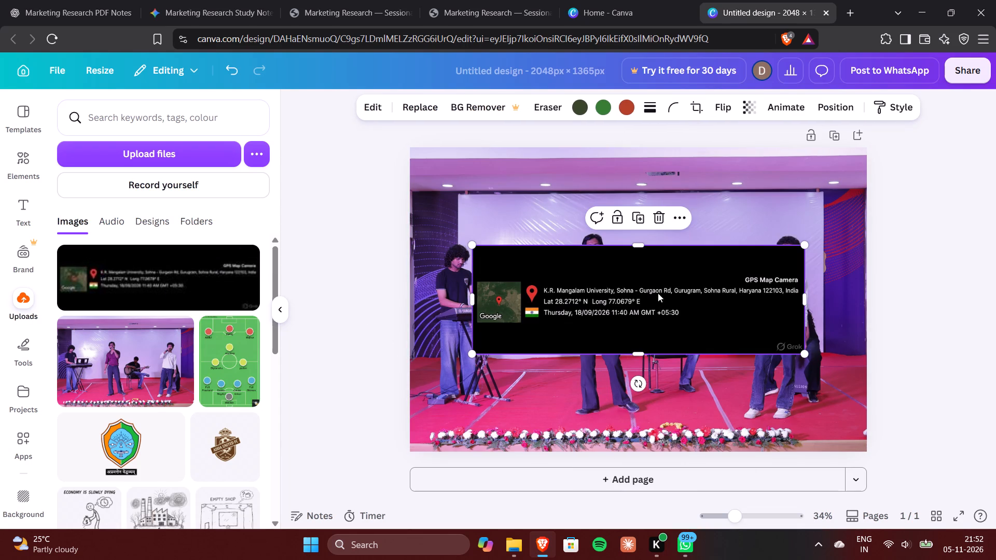
drag(658, 272, 662, 365)
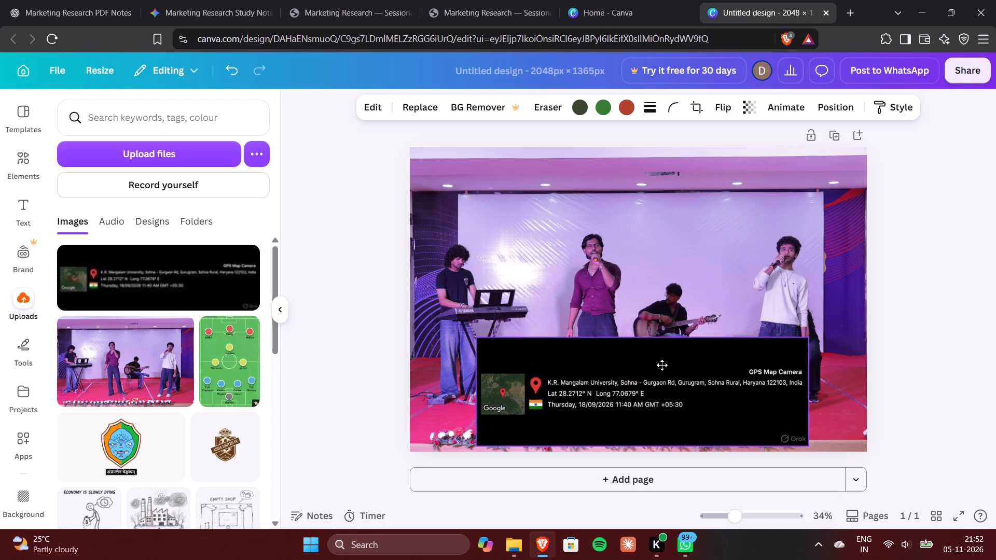
drag(662, 365, 654, 334)
Crop the GPS banner's empty top and bottom black areas, including the Grok watermark, to a height of about 234 px.
drag(637, 306, 637, 361)
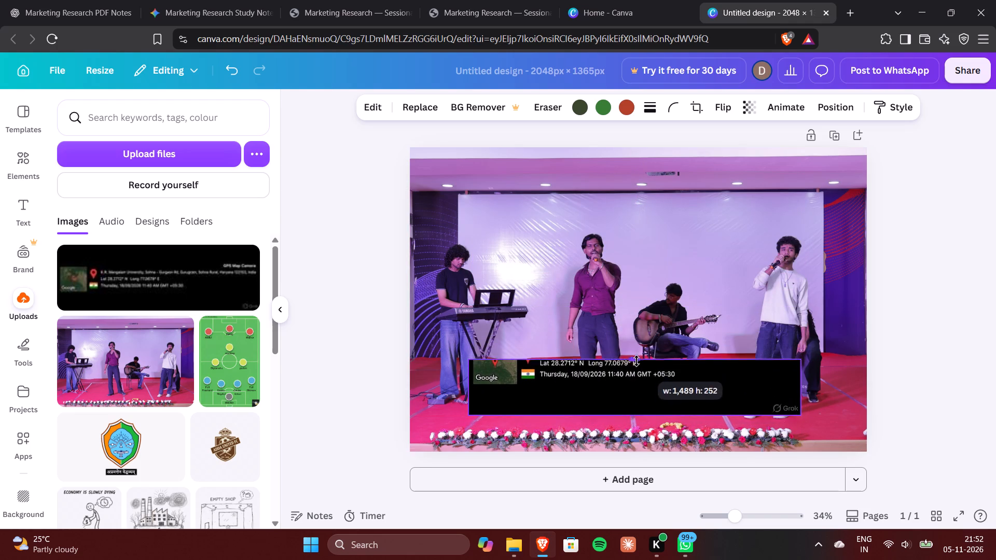
drag(637, 361, 655, 335)
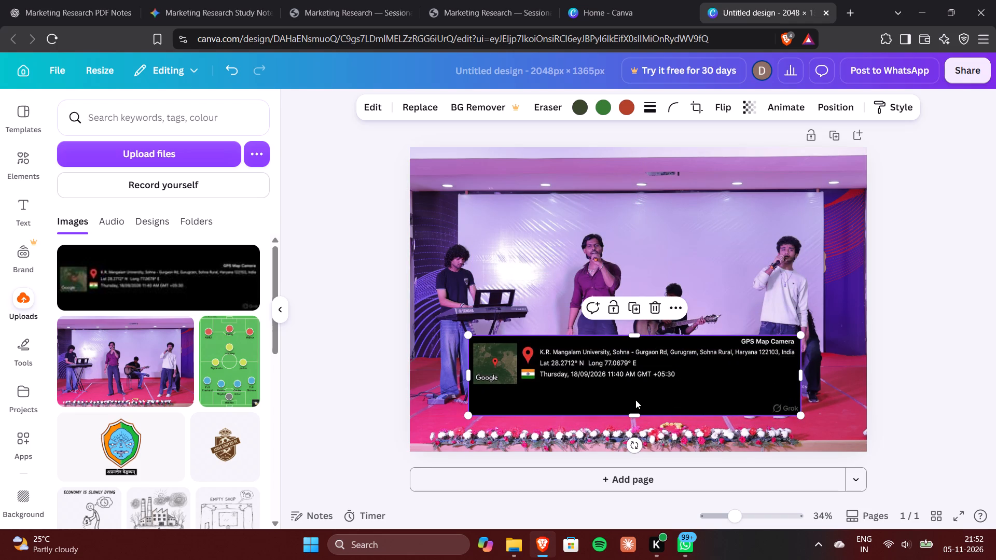
drag(634, 414, 639, 389)
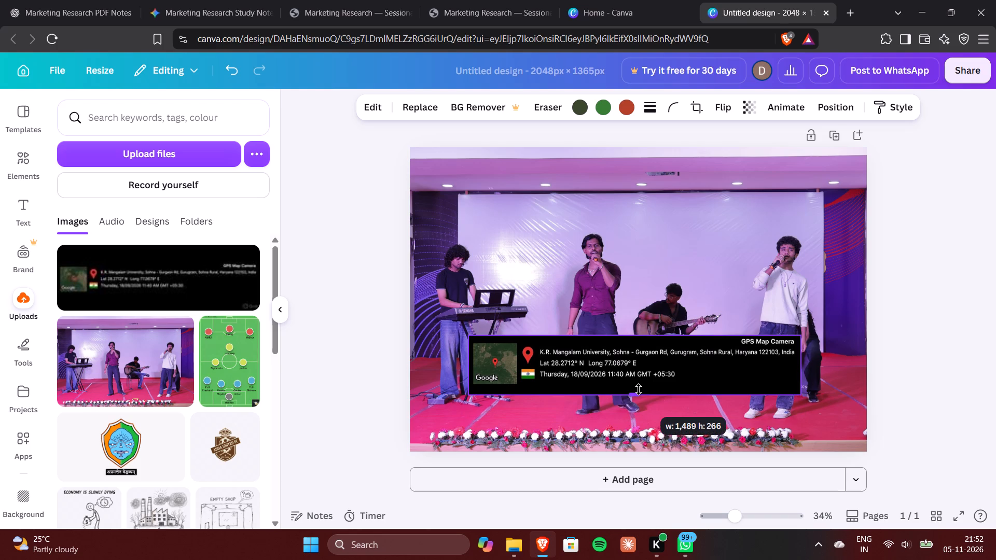
drag(639, 389, 639, 387)
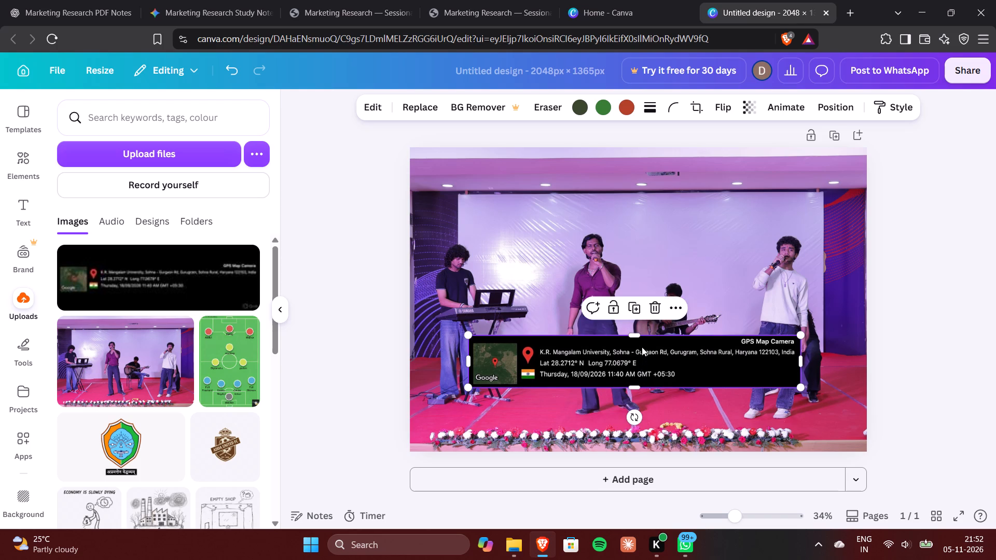
Move the GPS banner down to the photo's bottom edge and widen it on both sides to span nearly the full width.
drag(655, 342, 657, 390)
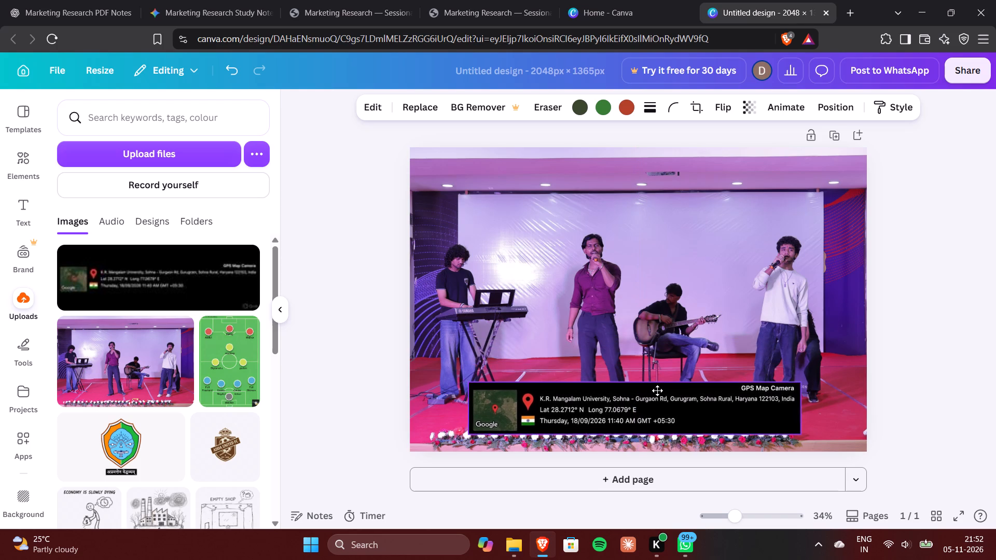
drag(657, 390, 663, 402)
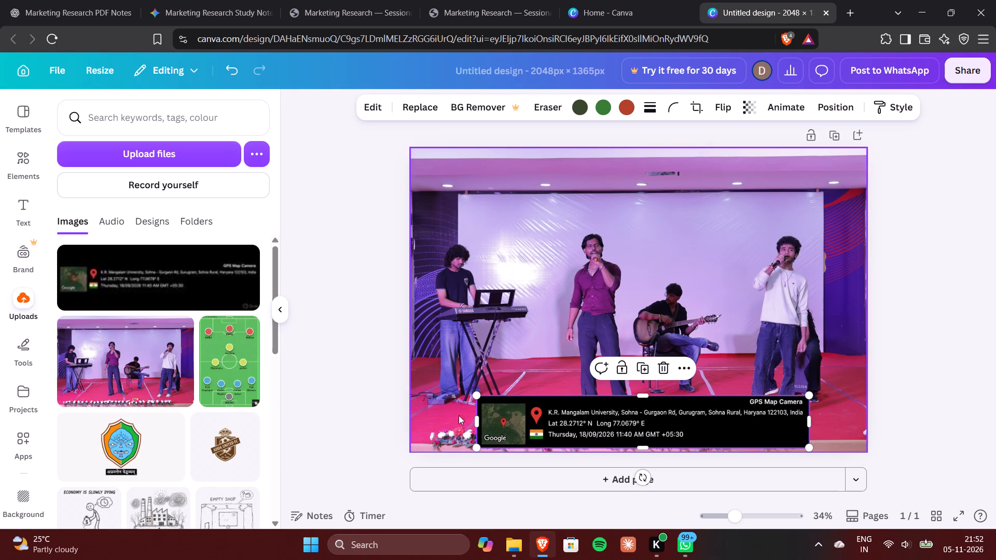
drag(472, 422, 418, 415)
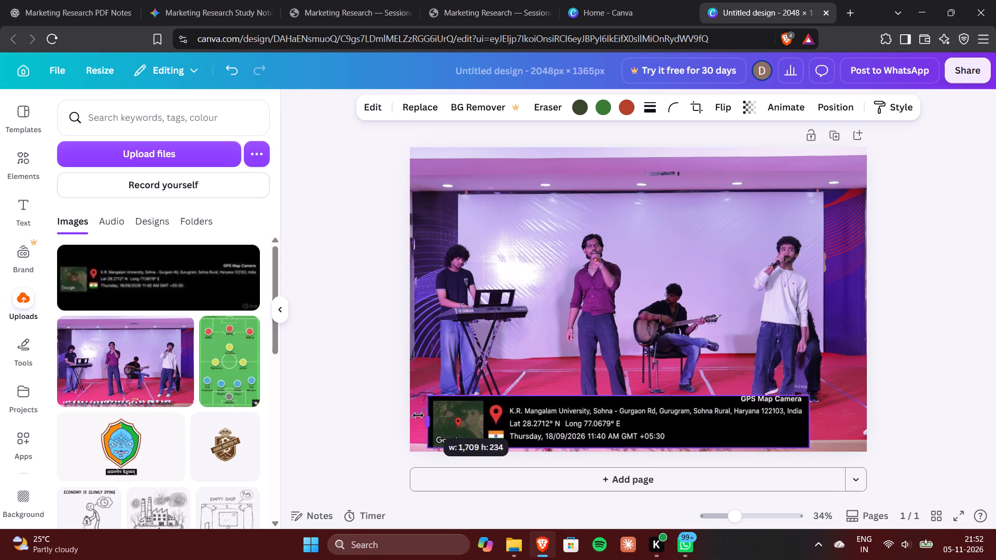
drag(418, 415, 412, 415)
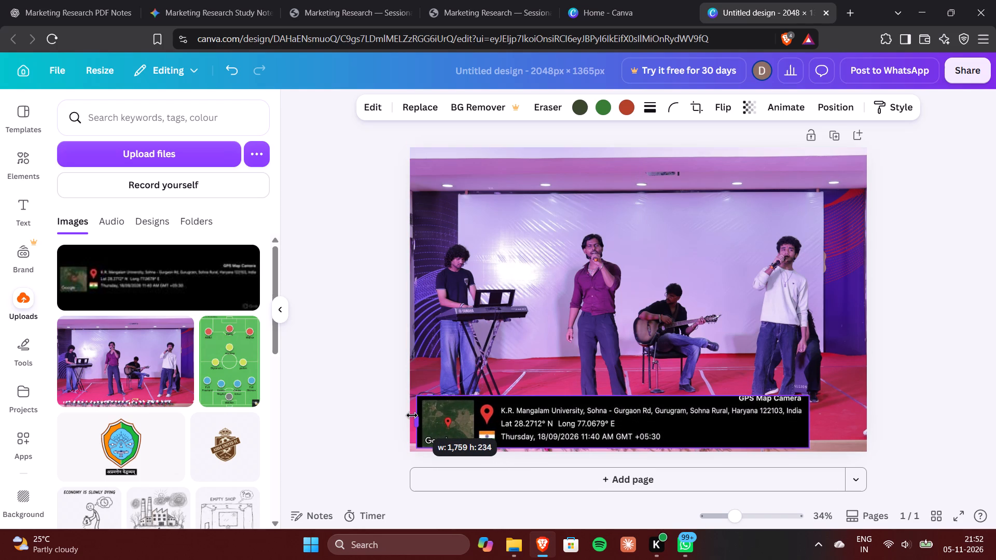
drag(412, 415, 410, 414)
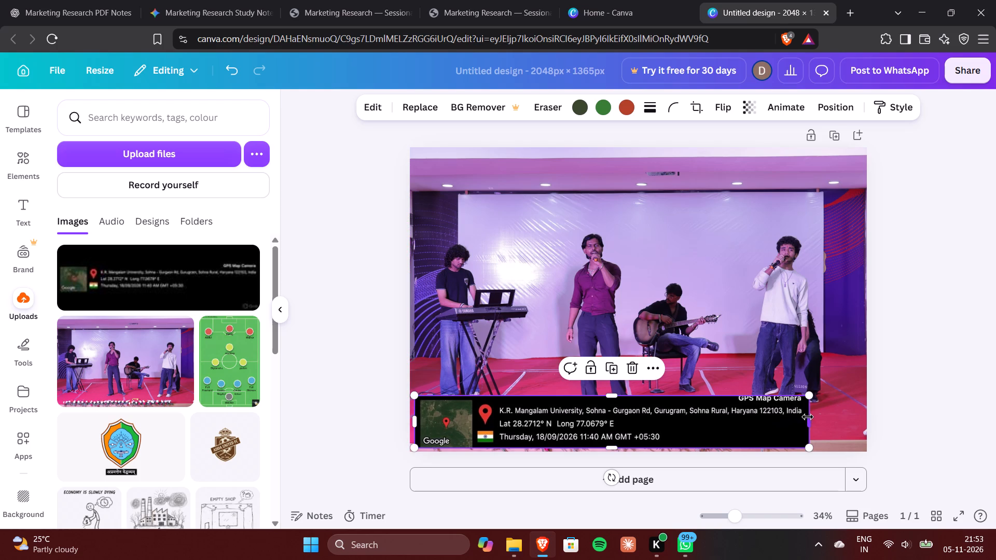
drag(808, 417, 861, 417)
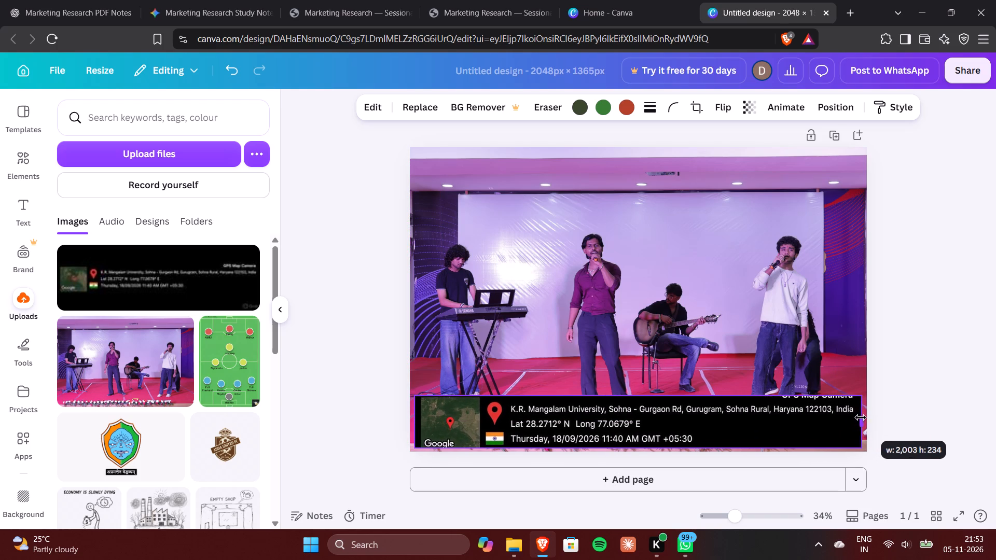
drag(861, 417, 862, 417)
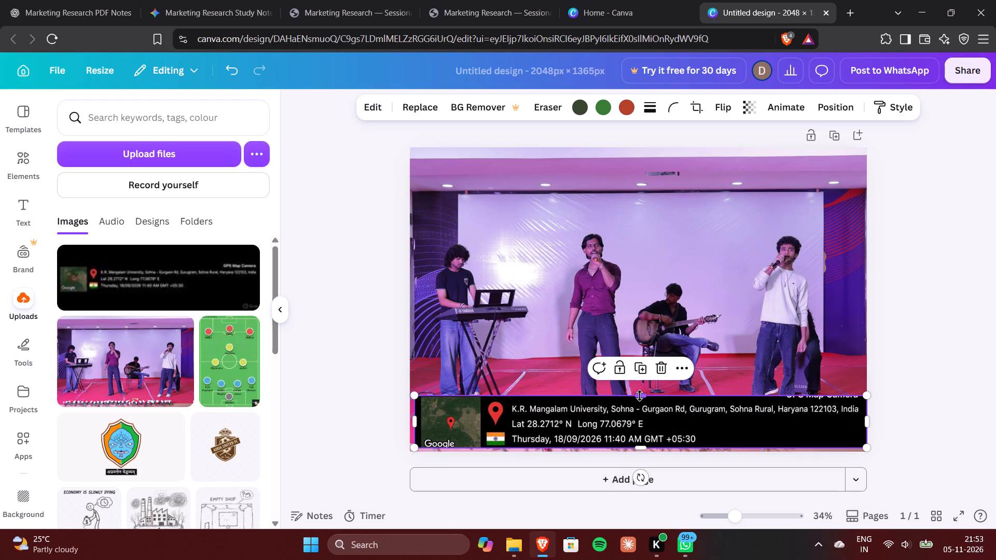
Extend the GPS banner's top edge to include the GPS Map Camera heading, trim it slightly, and reselect the banner.
drag(640, 396, 642, 384)
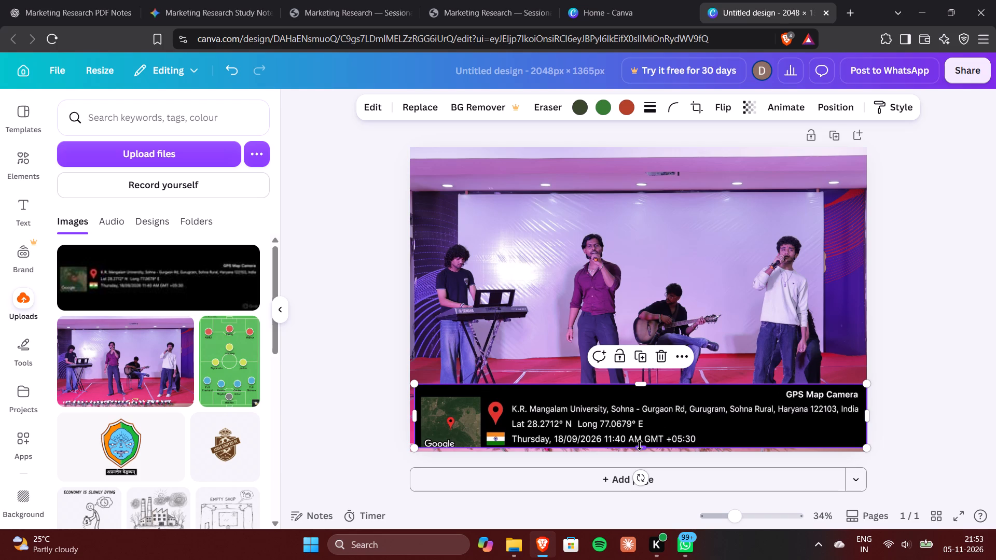
click(640, 447)
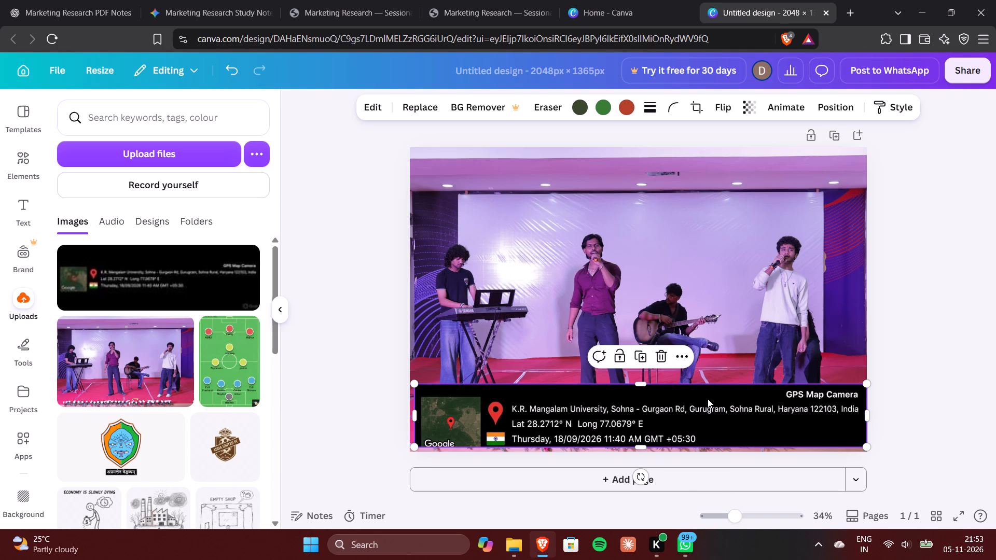
click(773, 348)
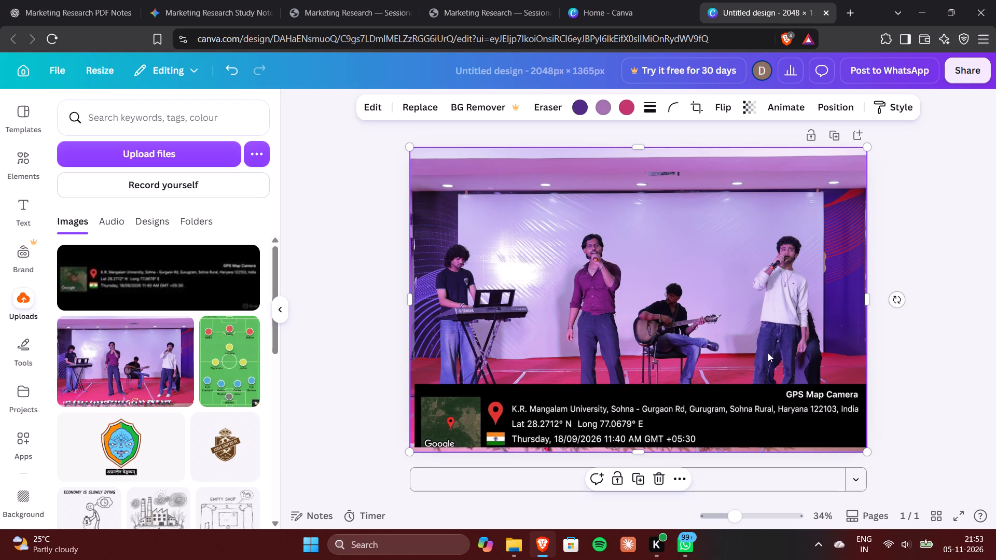
click(626, 386)
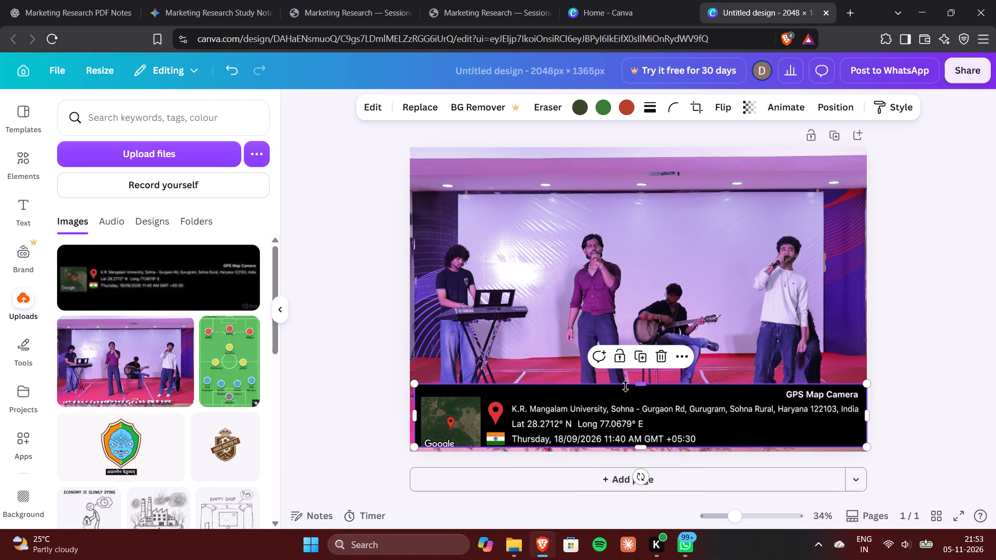
drag(645, 381, 644, 386)
click(993, 422)
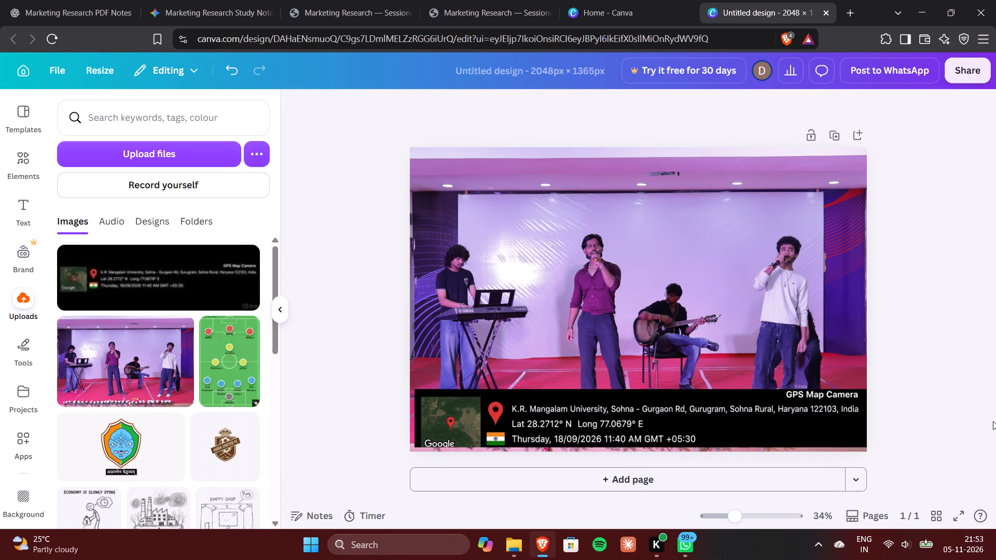
click(759, 396)
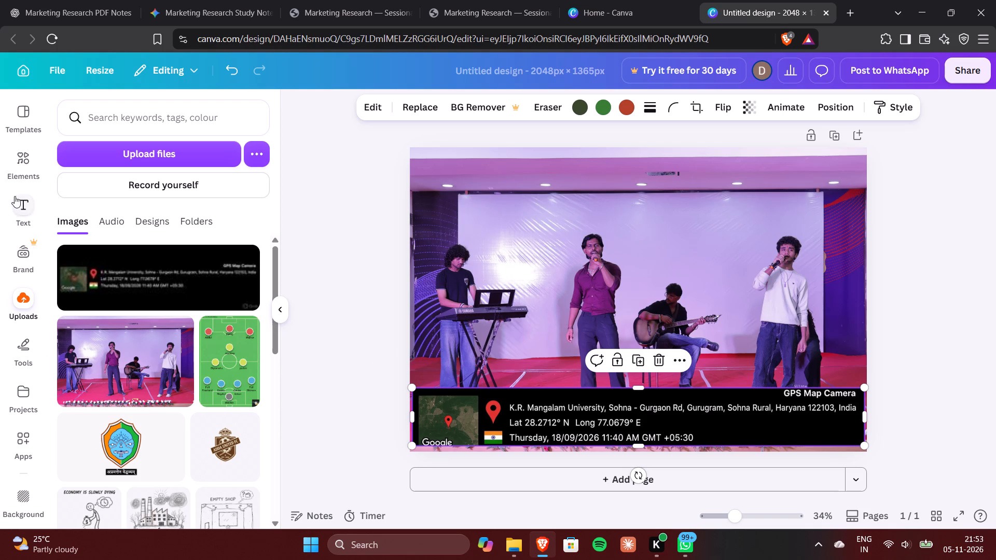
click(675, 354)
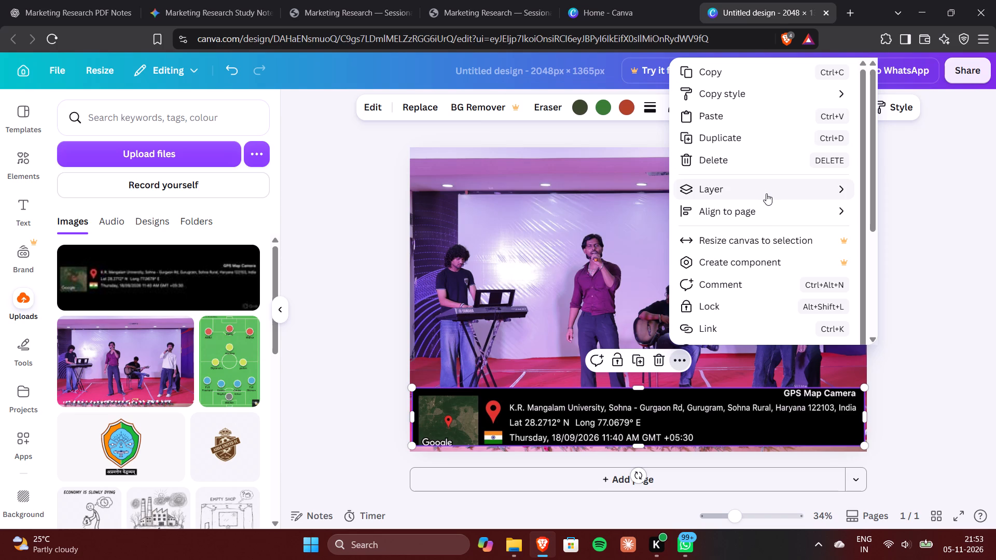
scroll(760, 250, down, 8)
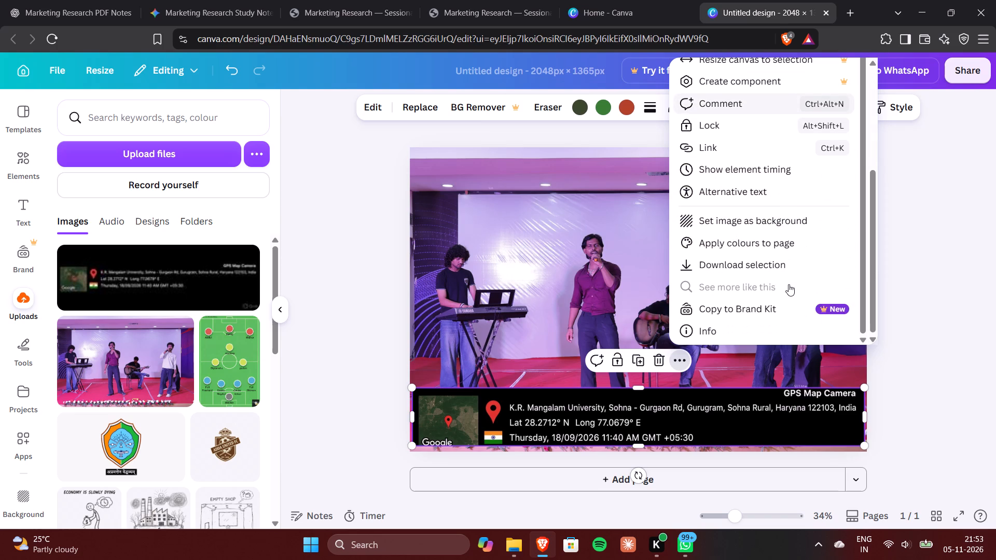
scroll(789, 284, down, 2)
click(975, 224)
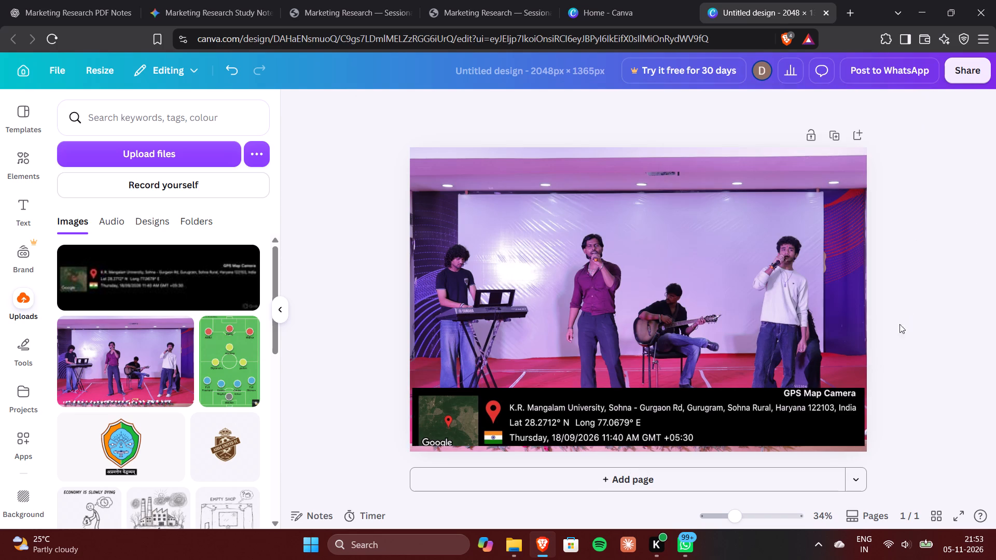
With the GPS banner selected, look through the uploaded images.
click(769, 421)
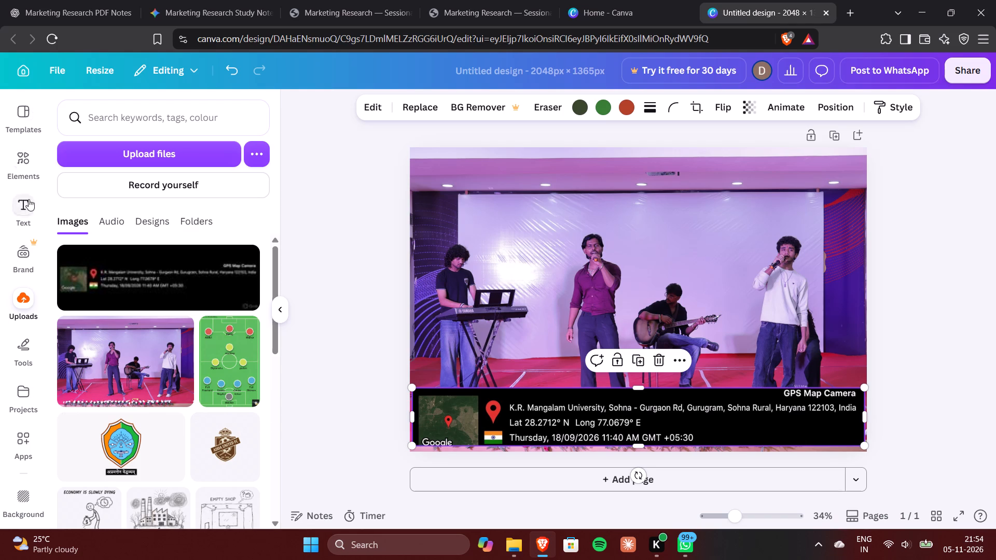
scroll(161, 330, down, 2)
scroll(188, 308, up, 2)
scroll(921, 319, down, 6)
scroll(921, 319, up, 1)
scroll(921, 319, down, 3)
scroll(921, 319, up, 1)
scroll(921, 319, down, 7)
scroll(912, 380, down, 3)
scroll(330, 401, down, 9)
scroll(330, 401, up, 5)
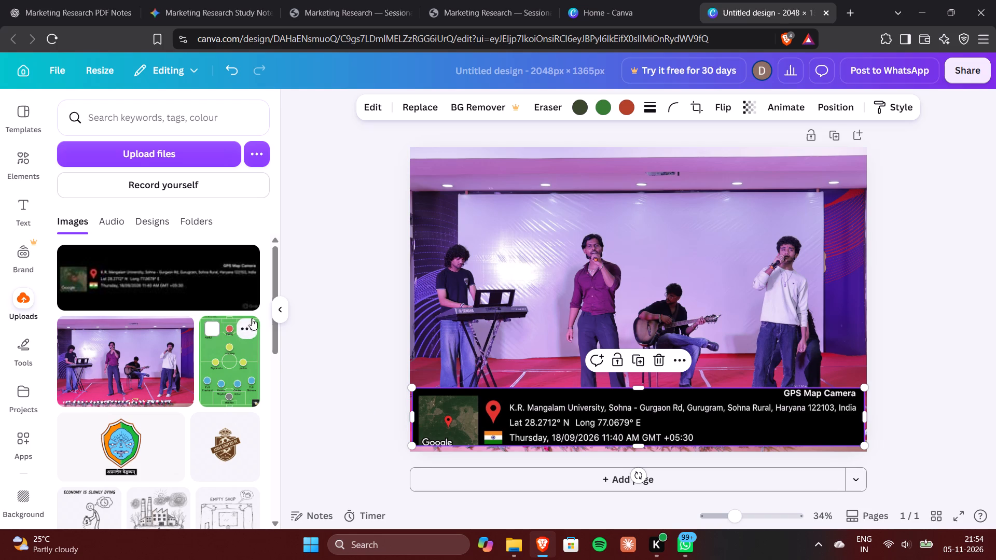
drag(271, 332, 266, 405)
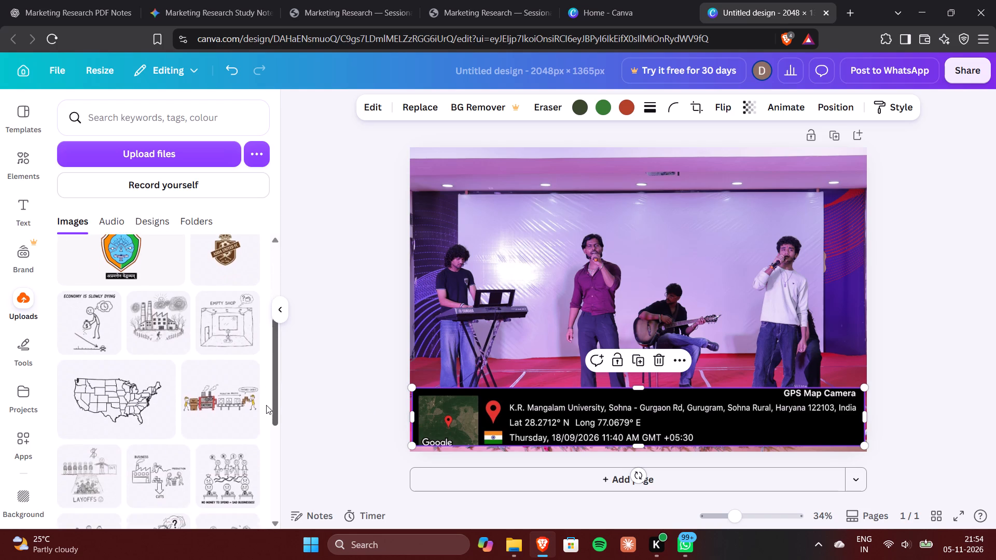
drag(266, 405, 288, 299)
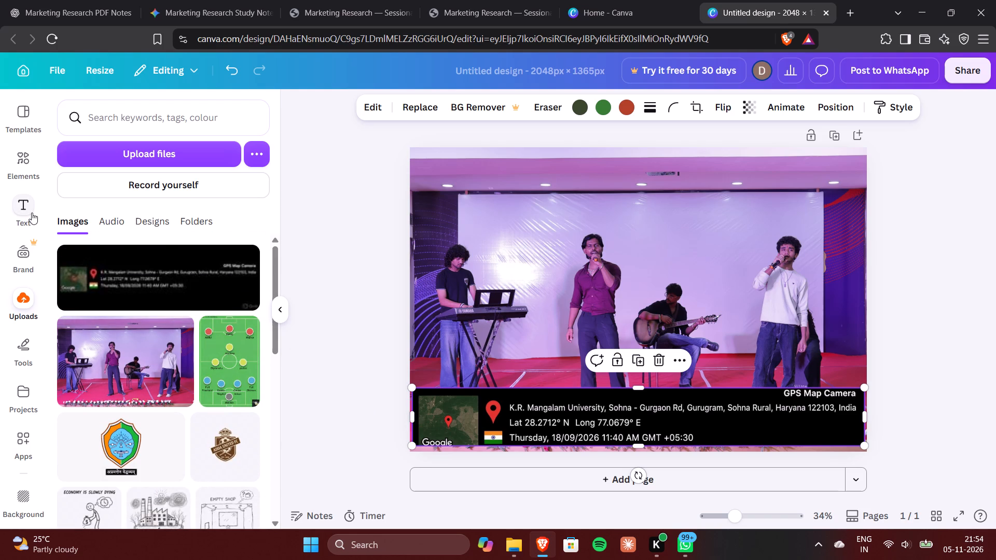
scroll(995, 383, down, 3)
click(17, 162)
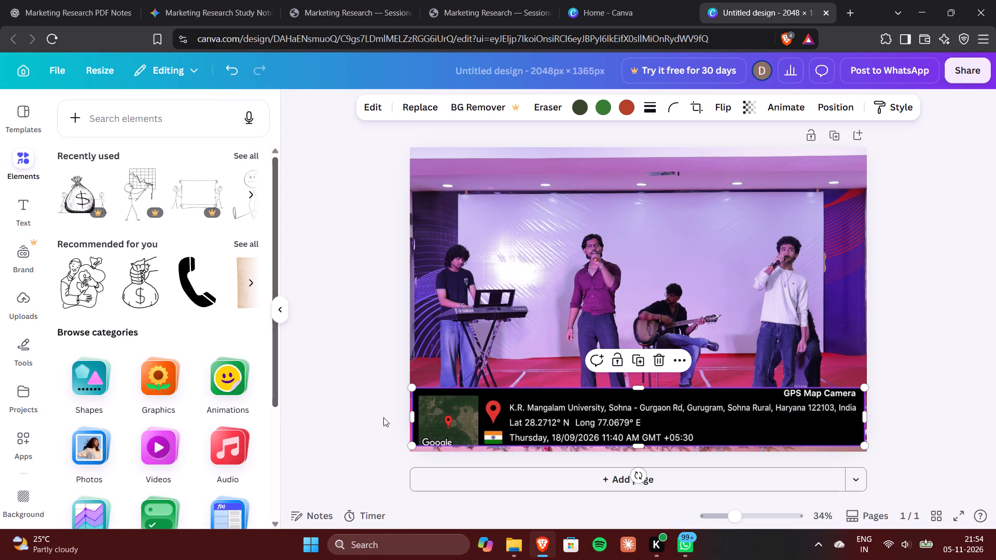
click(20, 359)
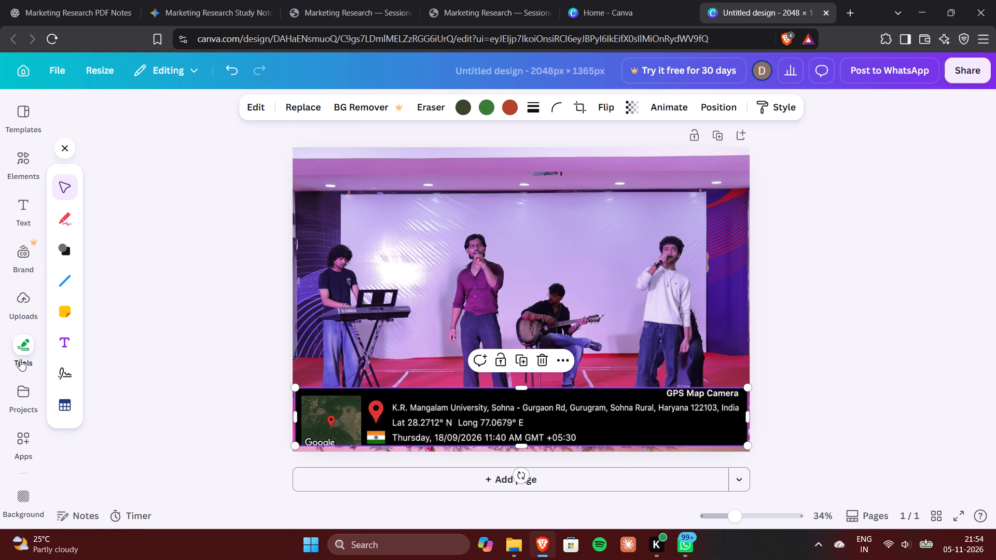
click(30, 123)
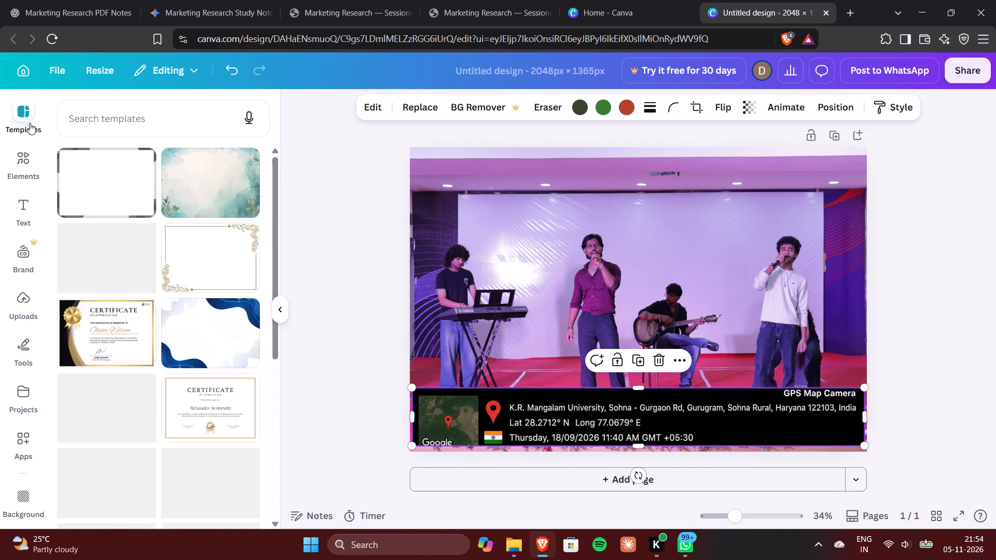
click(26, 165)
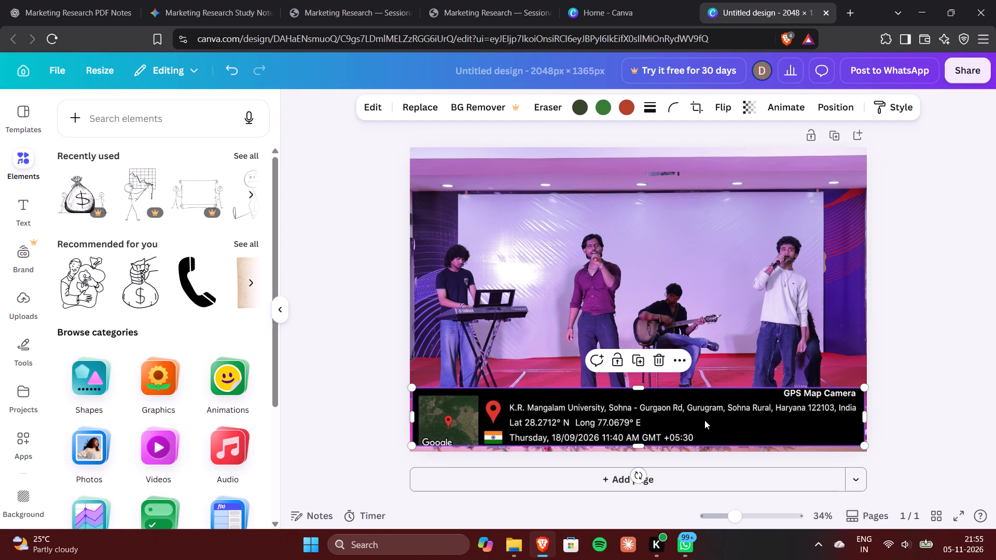
Capture a screenshot of the whole Canva editor area below the browser's address bar, with the GPS banner selected.
key(Print)
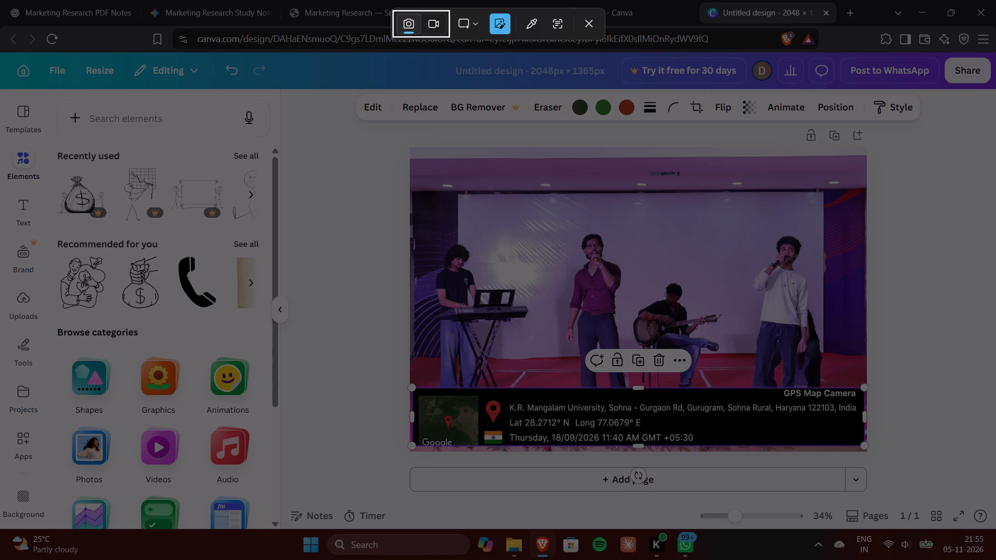
drag(0, 50, 995, 515)
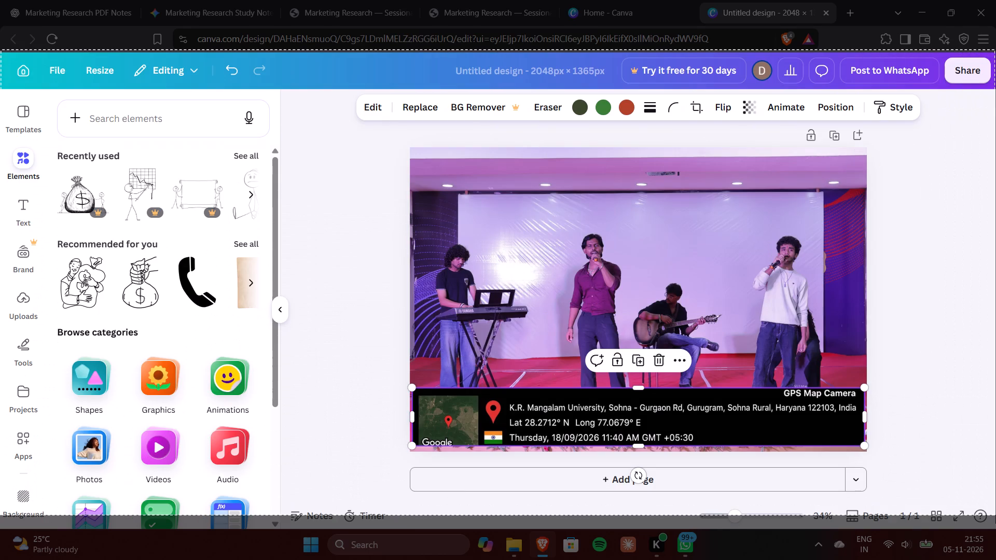
drag(995, 515, 995, 535)
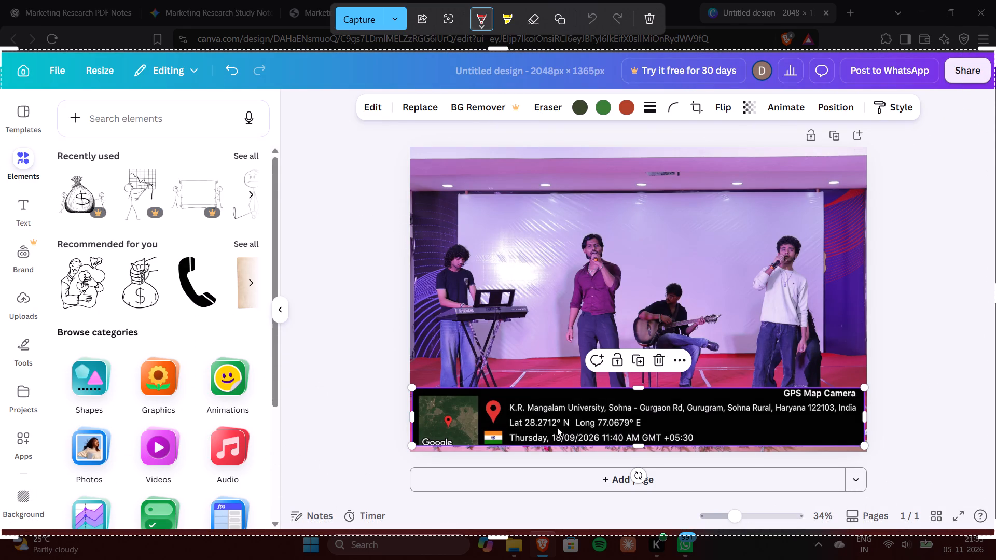
click(358, 26)
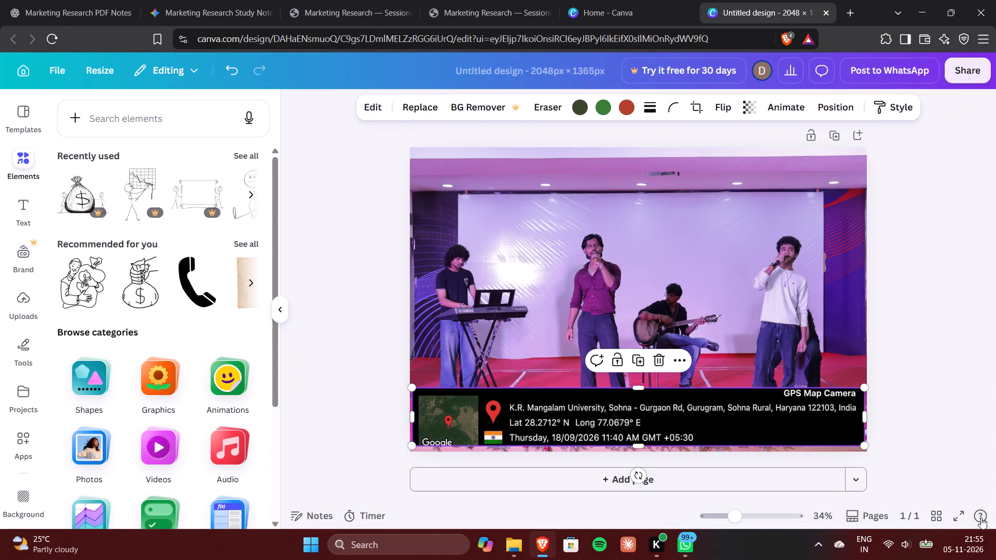
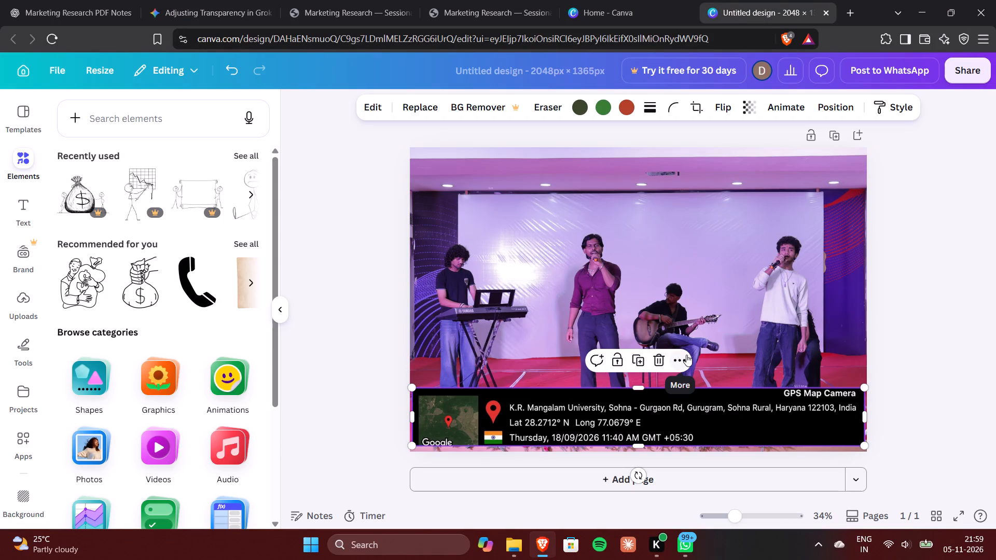
click(751, 113)
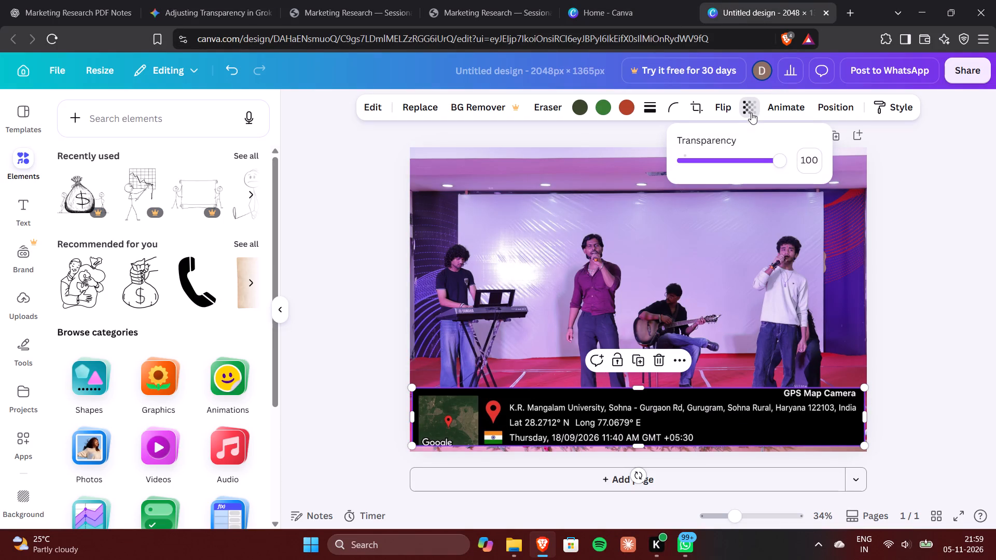
drag(772, 165, 756, 161)
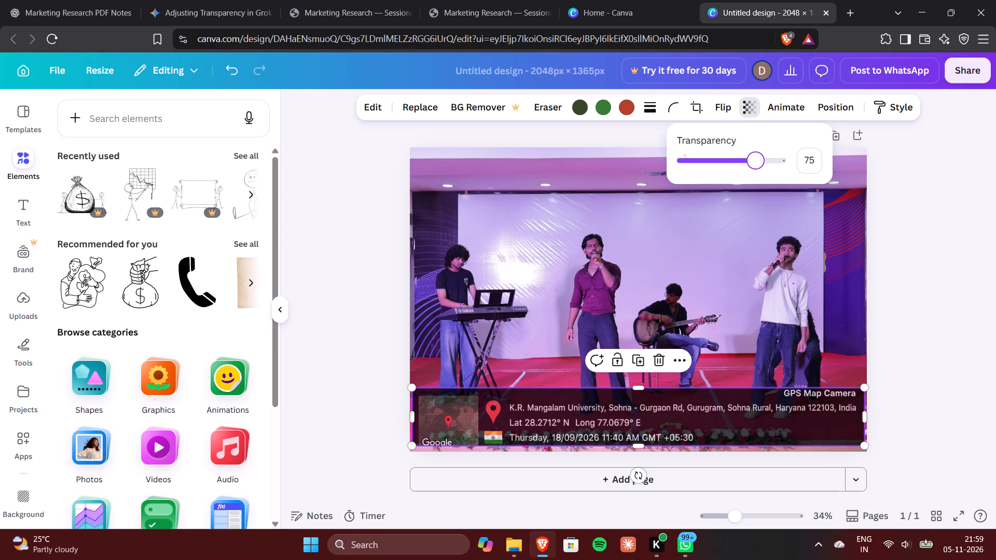
drag(756, 161, 744, 165)
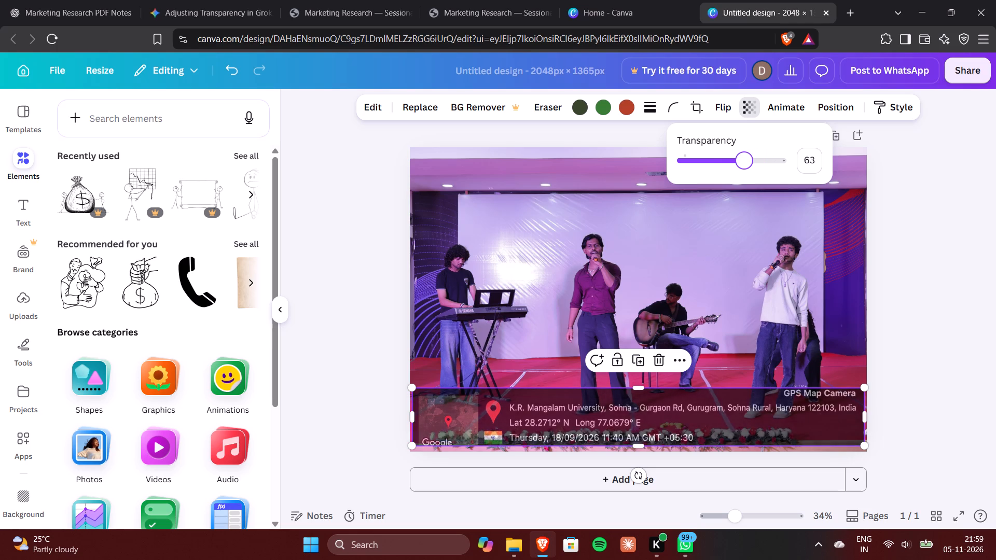
drag(744, 165, 738, 167)
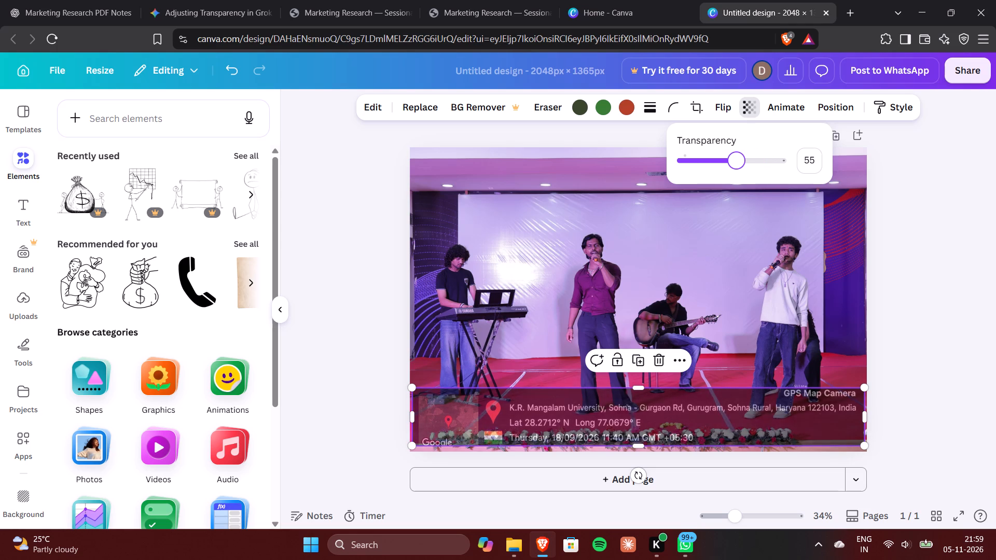
drag(738, 167, 751, 166)
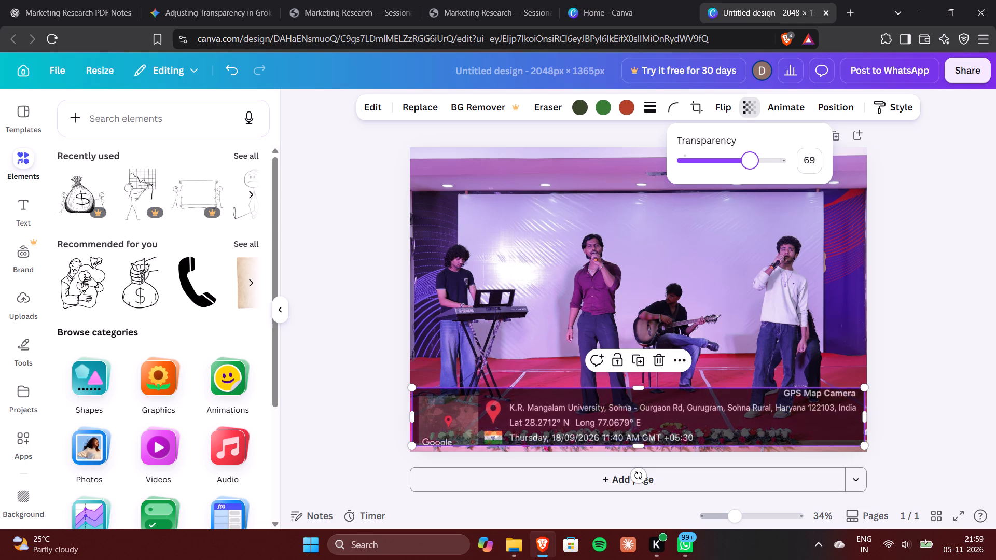
drag(751, 166, 757, 164)
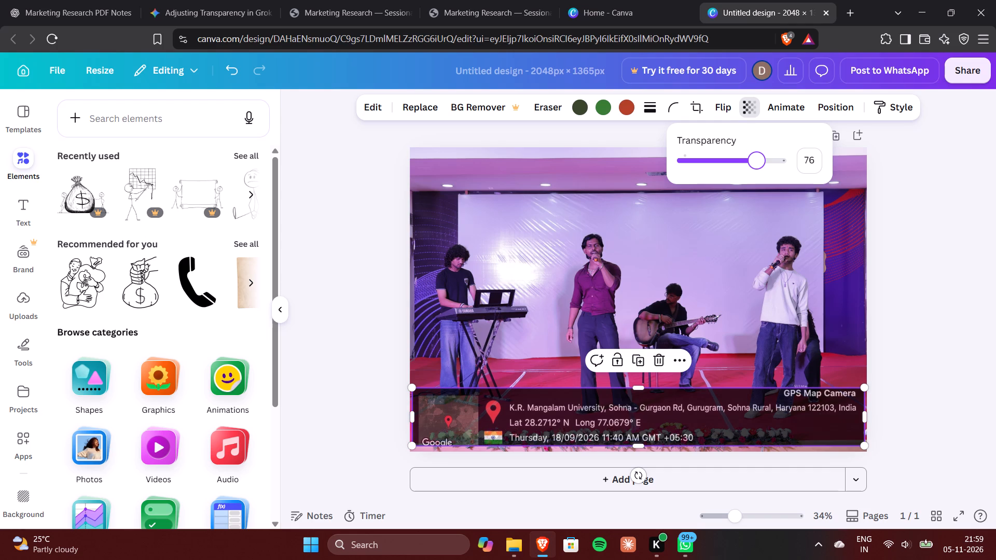
drag(757, 164, 761, 163)
drag(761, 163, 760, 164)
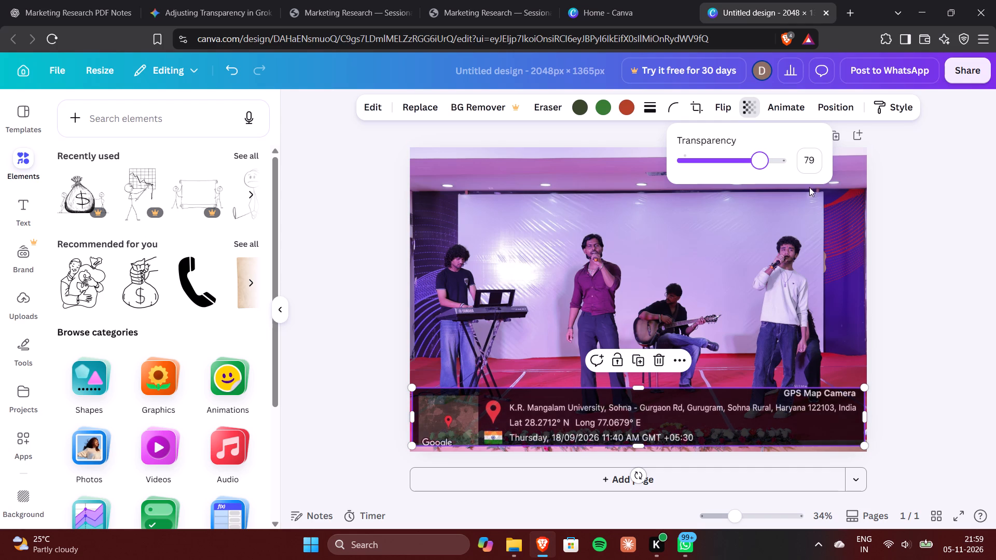
click(961, 274)
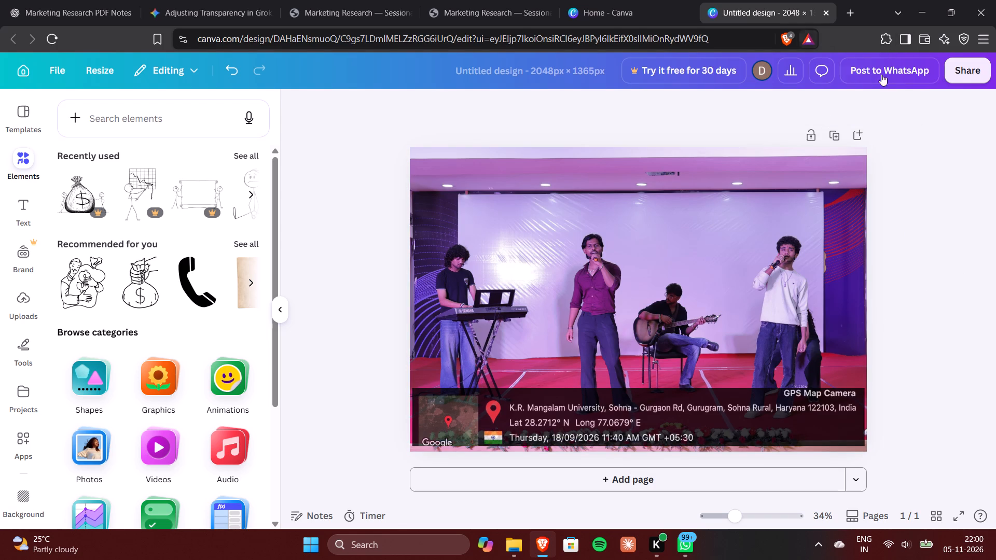
Download the design as a PNG named 1 on New Volume (G:), and close the design.
click(966, 73)
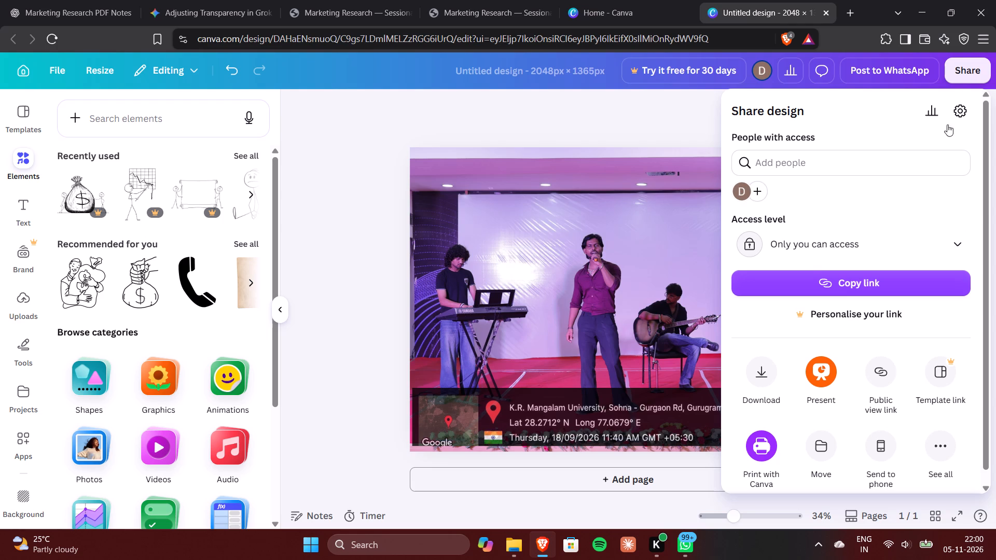
click(763, 374)
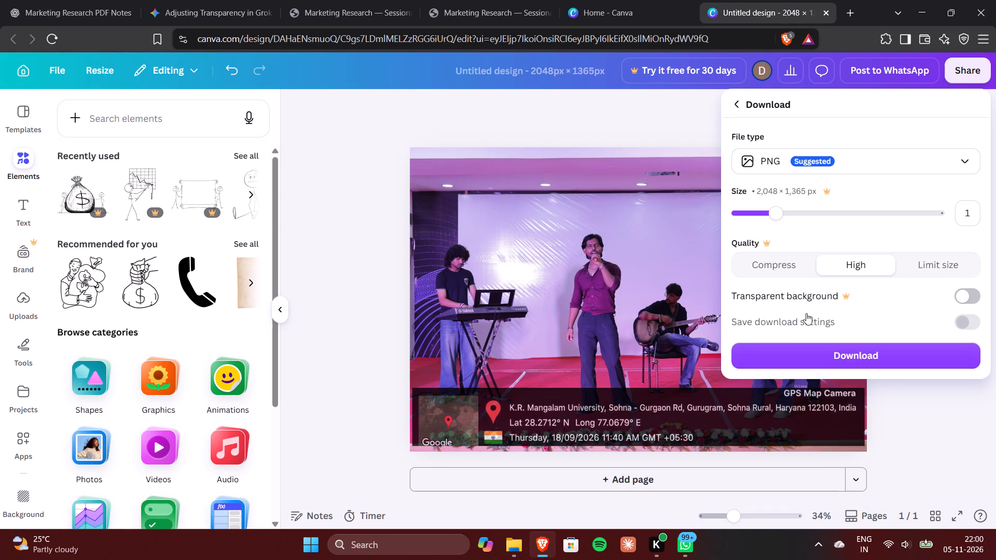
click(938, 162)
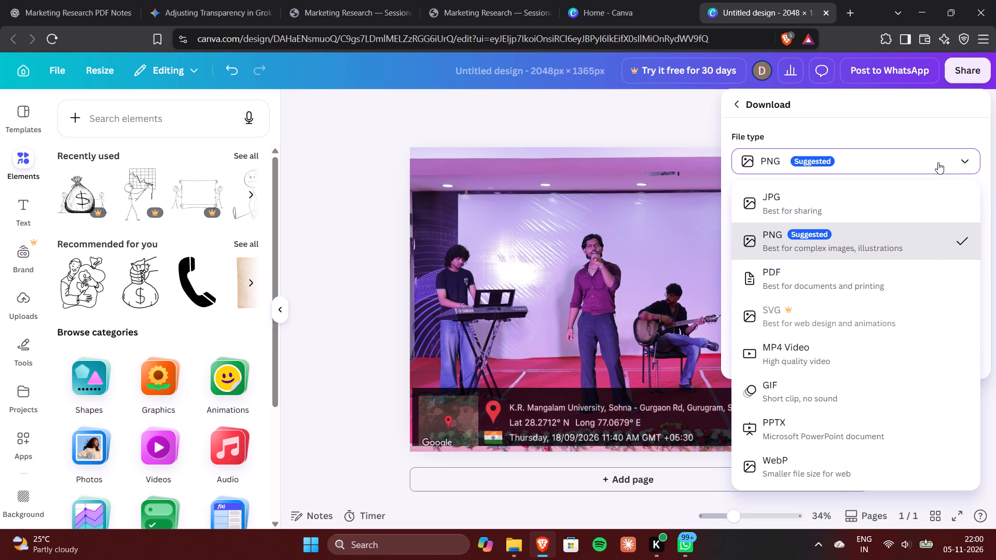
click(901, 162)
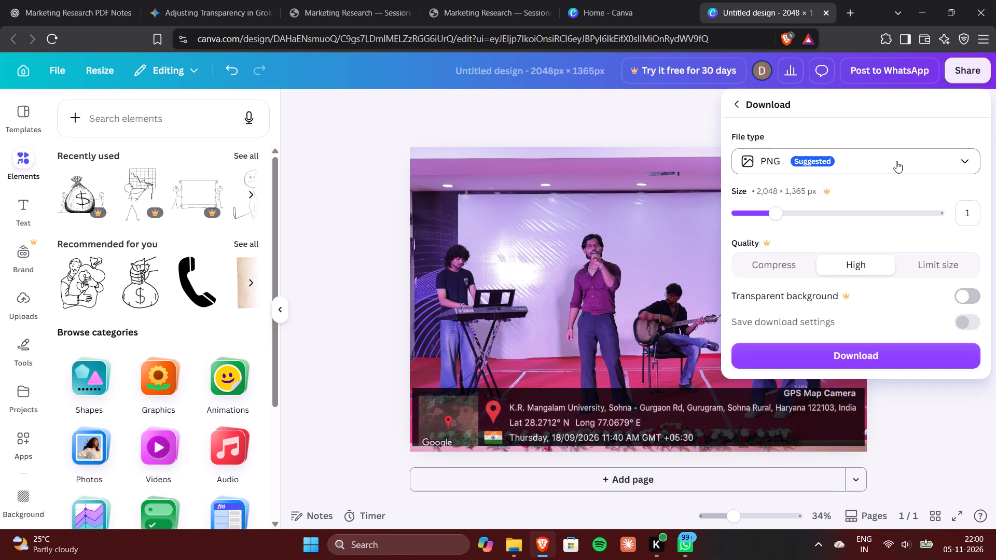
click(896, 161)
click(896, 161)
click(875, 347)
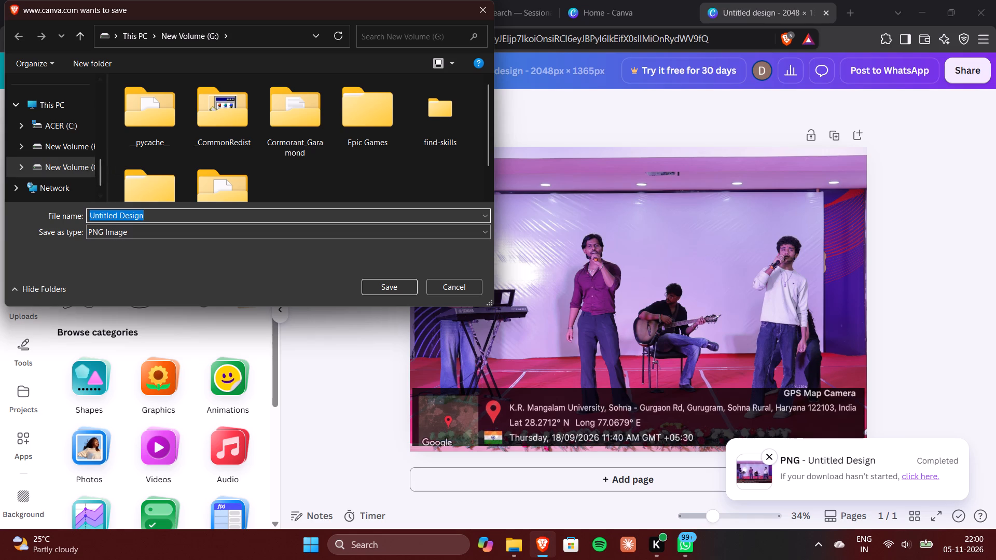
key(BackSpace)
key(1)
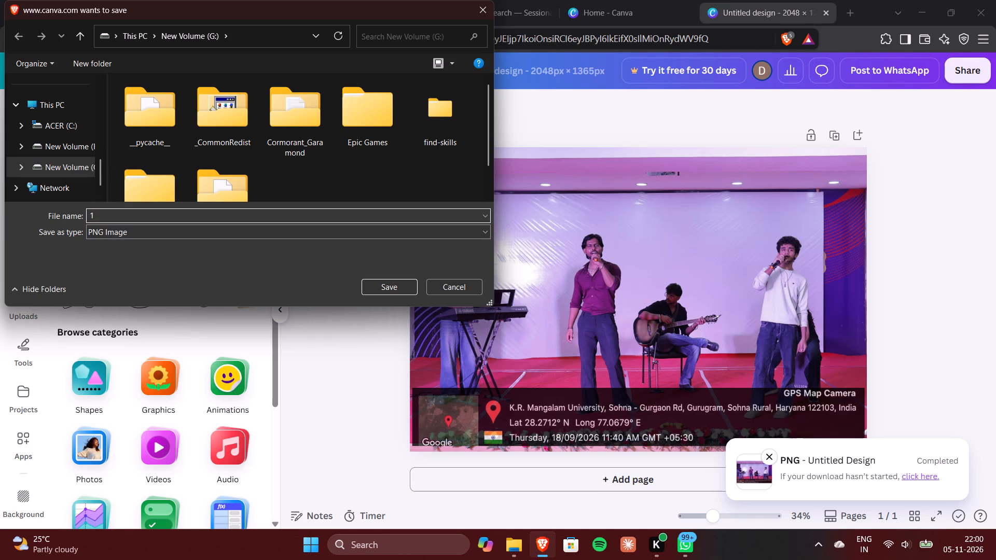
click(386, 292)
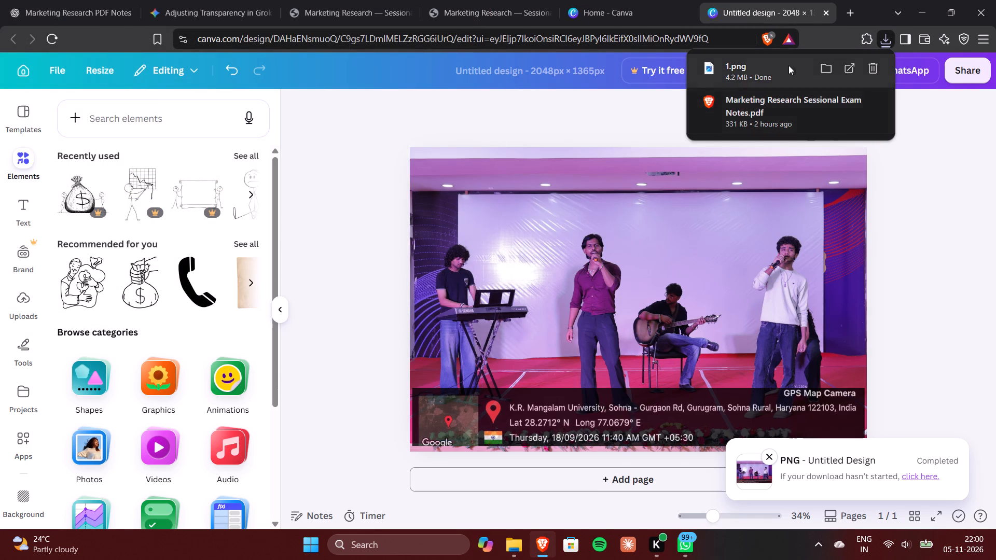
click(942, 122)
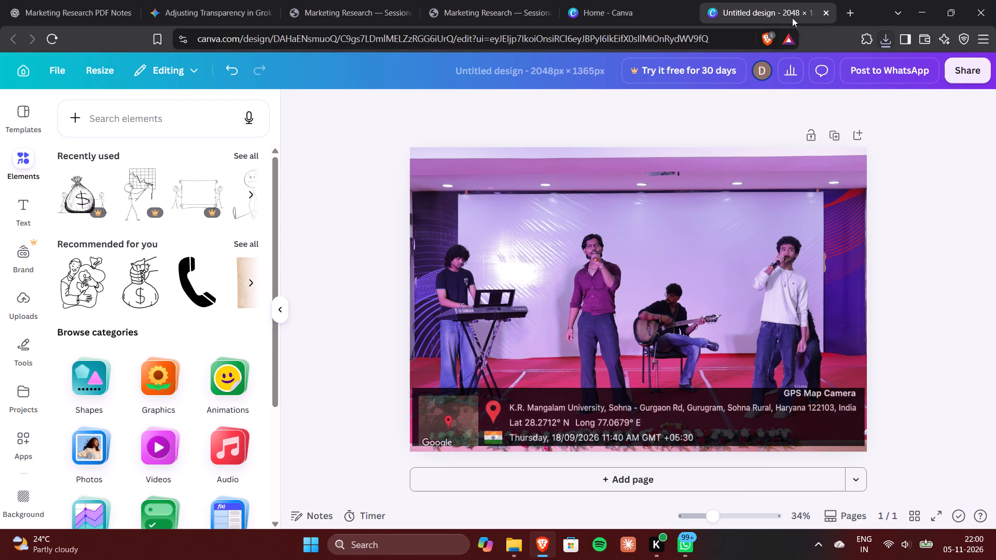
click(831, 11)
Upload photo 2 from New Volume (F:) to Canva and create a new design from it.
click(316, 337)
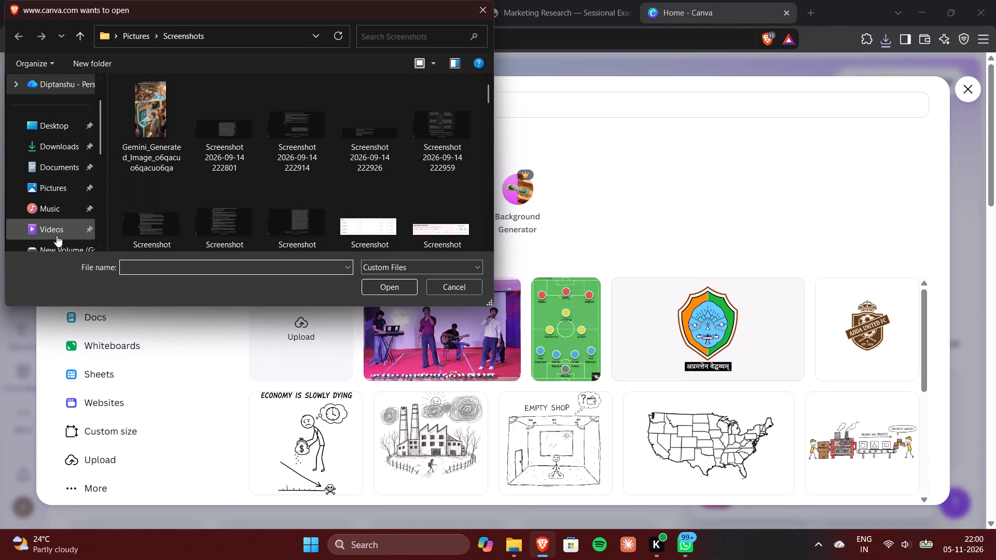
scroll(59, 246, down, 1)
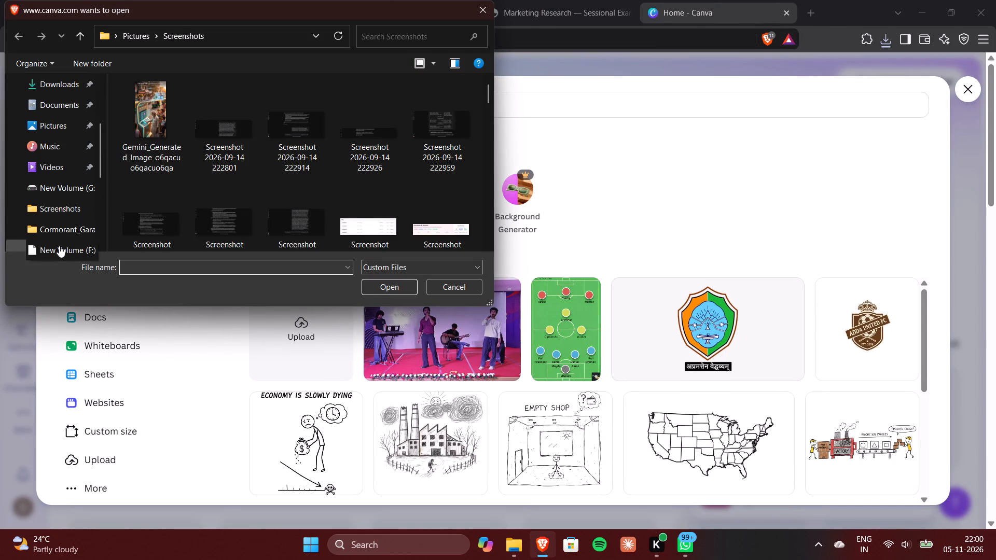
click(74, 242)
scroll(272, 210, down, 2)
scroll(272, 210, up, 1)
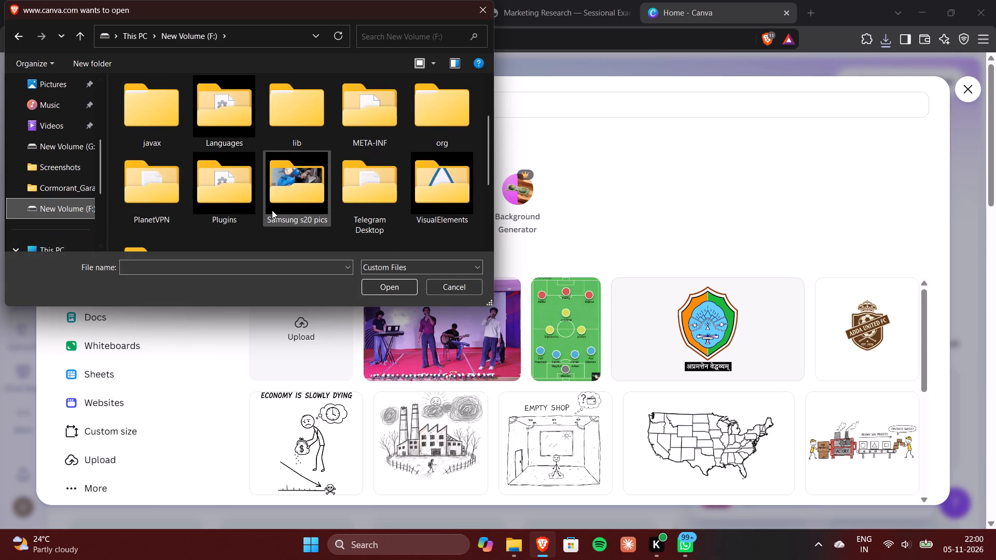
scroll(272, 210, down, 2)
click(314, 144)
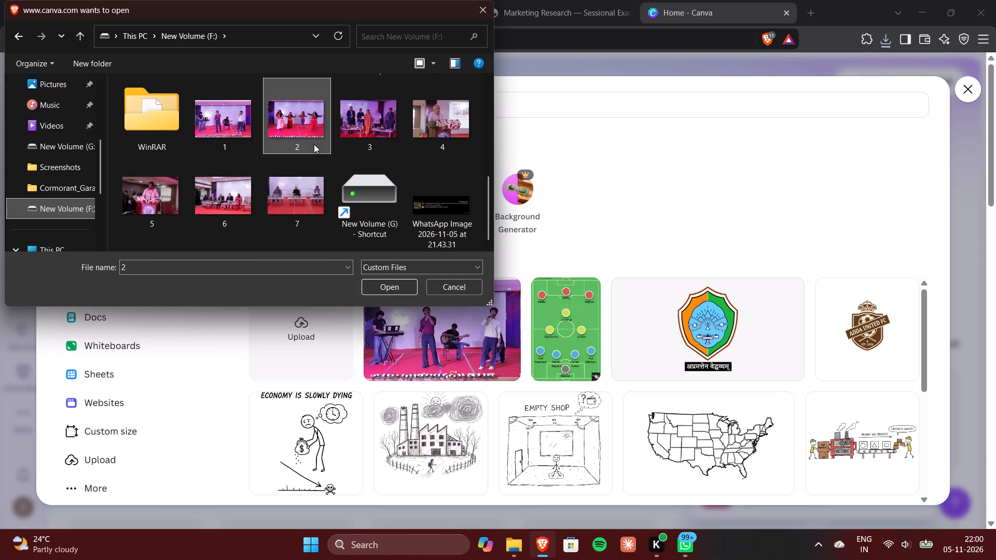
click(387, 286)
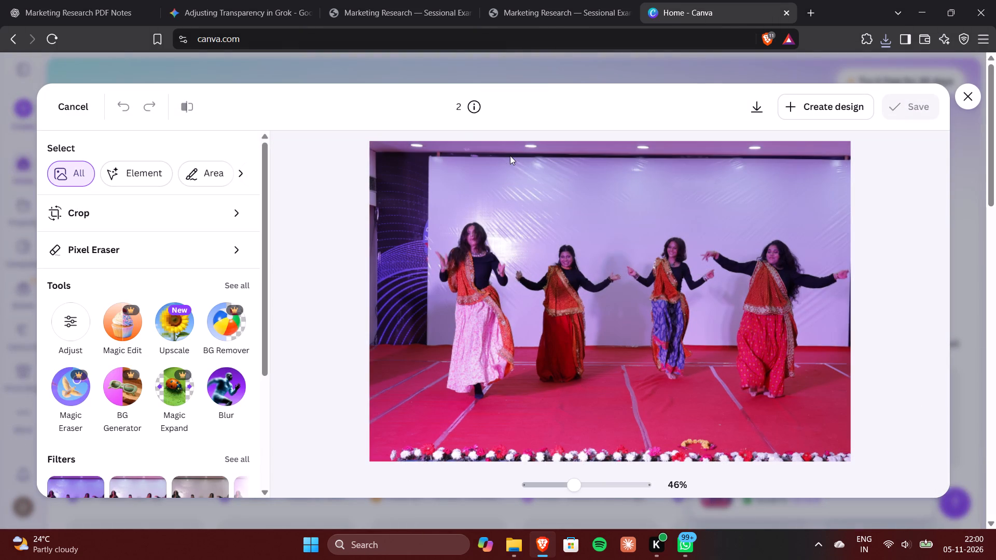
click(805, 104)
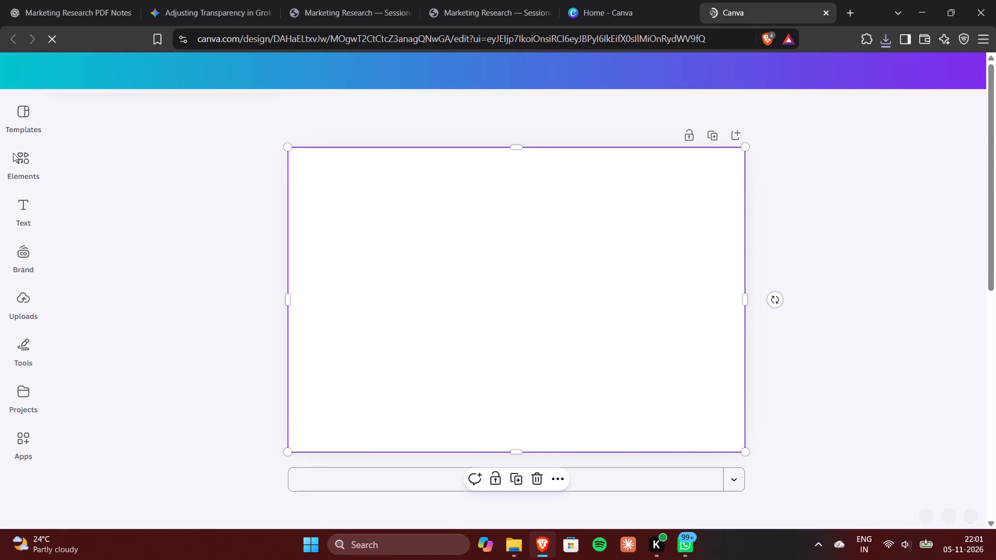
Add the uploaded GPS Map Camera banner image on top of the dance photo without replacing the photo.
click(21, 165)
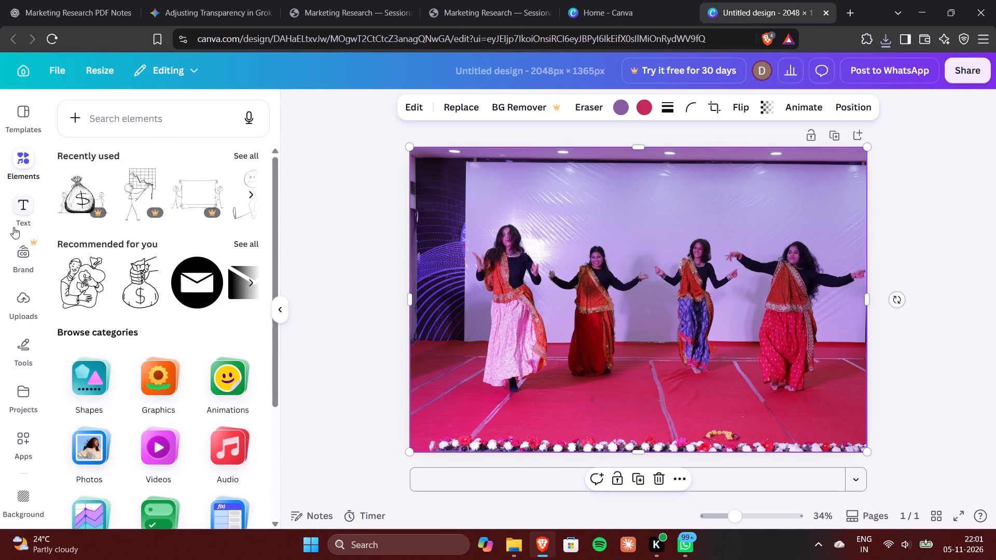
click(16, 128)
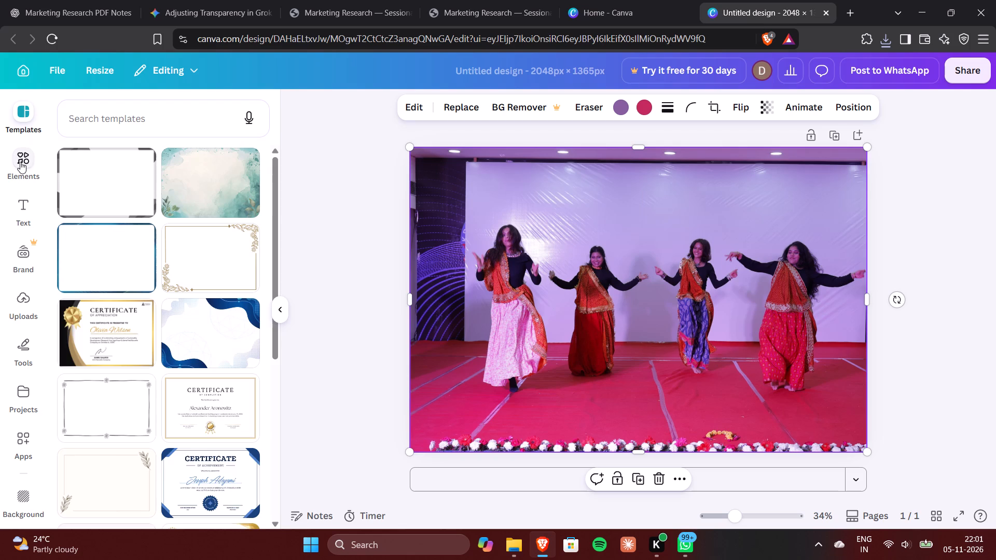
click(20, 162)
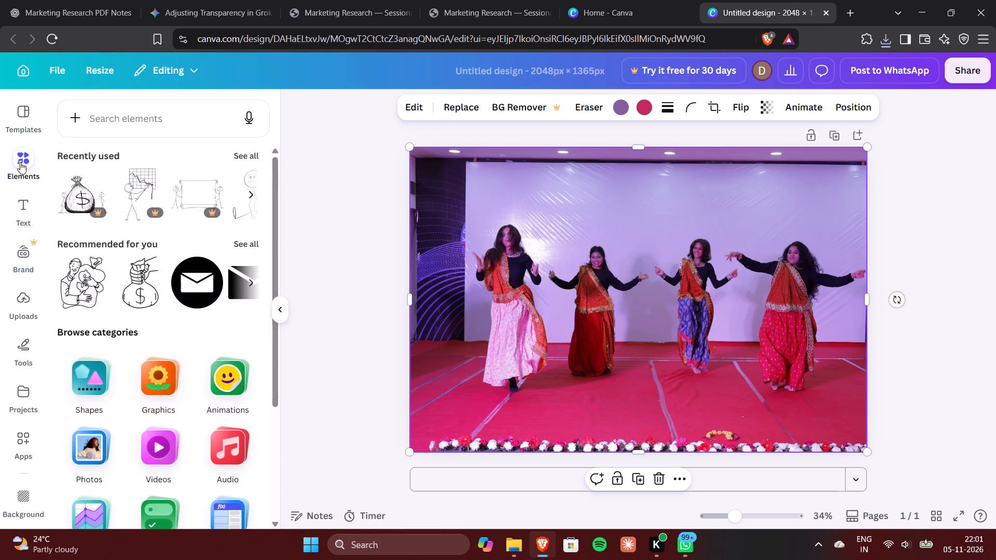
click(19, 310)
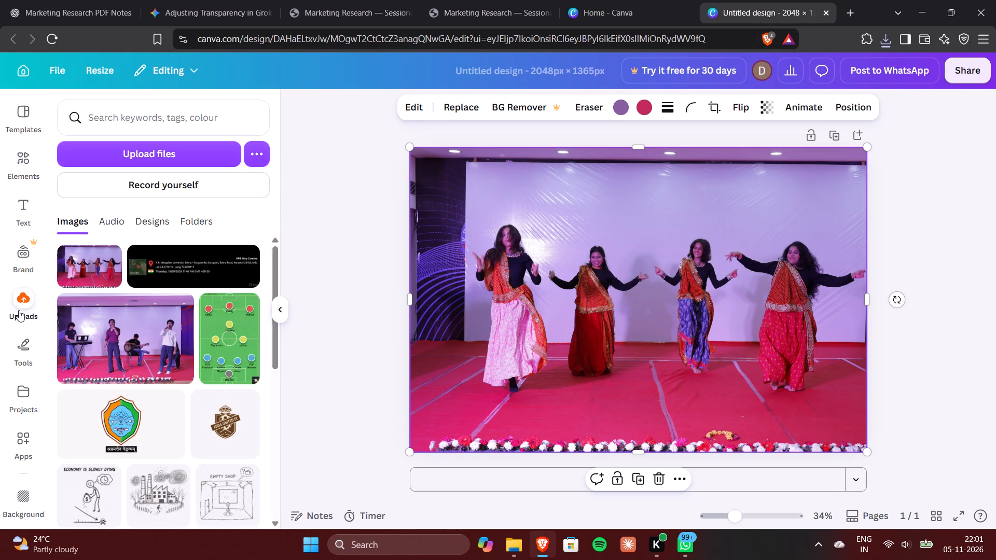
drag(181, 264, 487, 377)
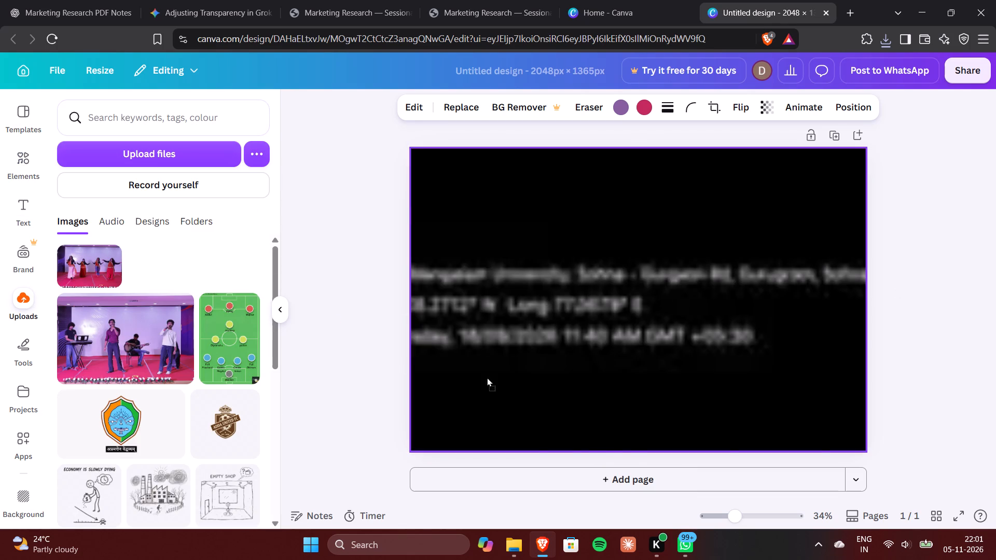
drag(487, 377, 159, 245)
click(175, 258)
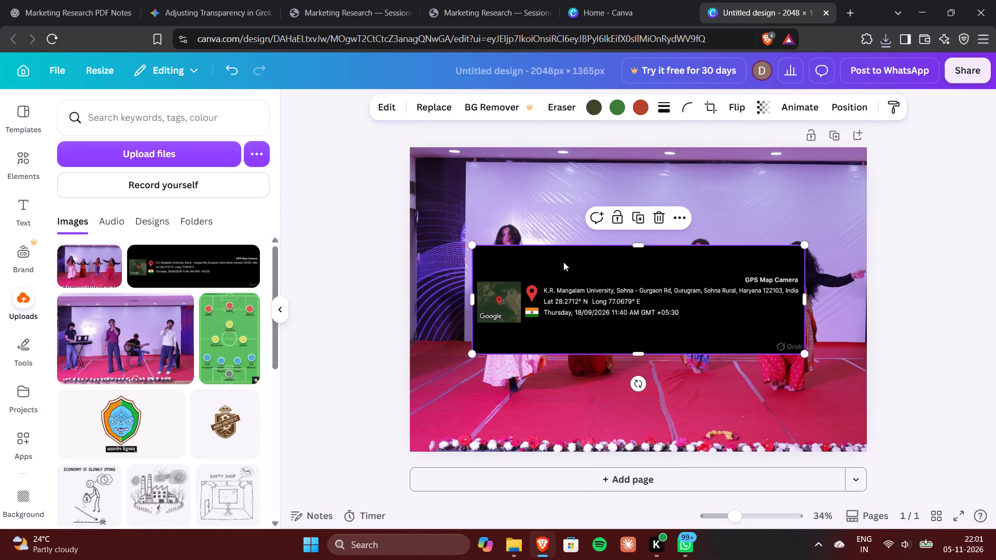
Move the GPS Map Camera banner down to the photo's bottom edge, centred horizontally.
click(627, 263)
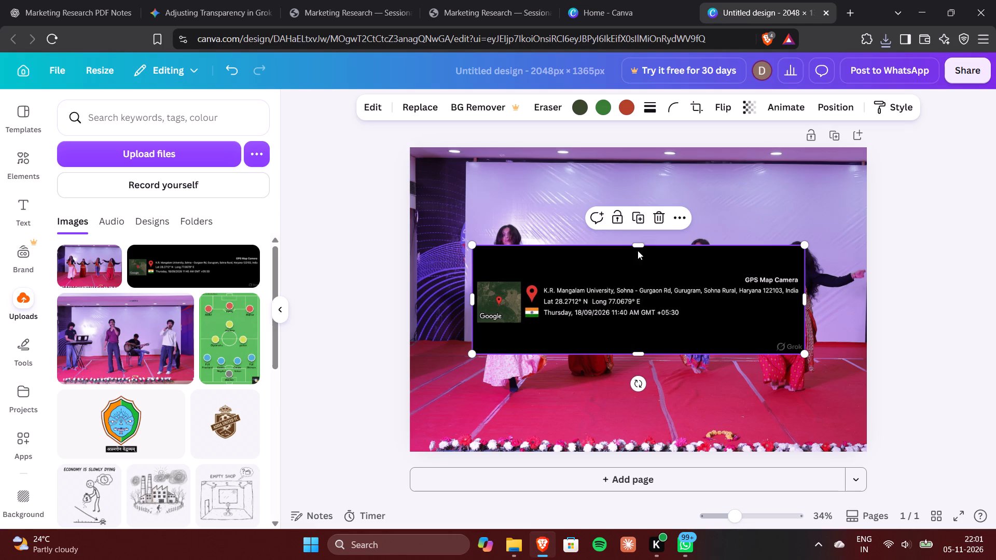
drag(639, 258, 634, 335)
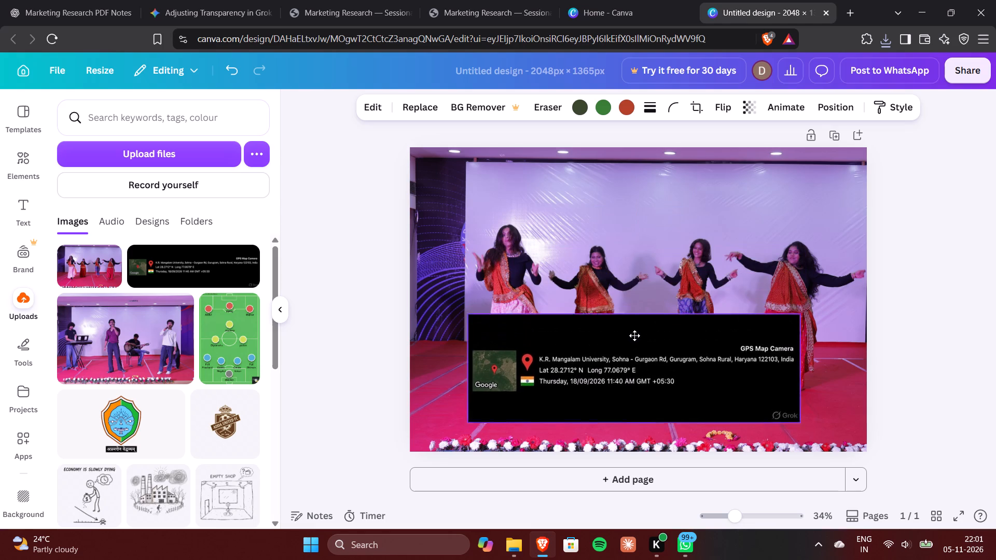
drag(634, 335, 635, 355)
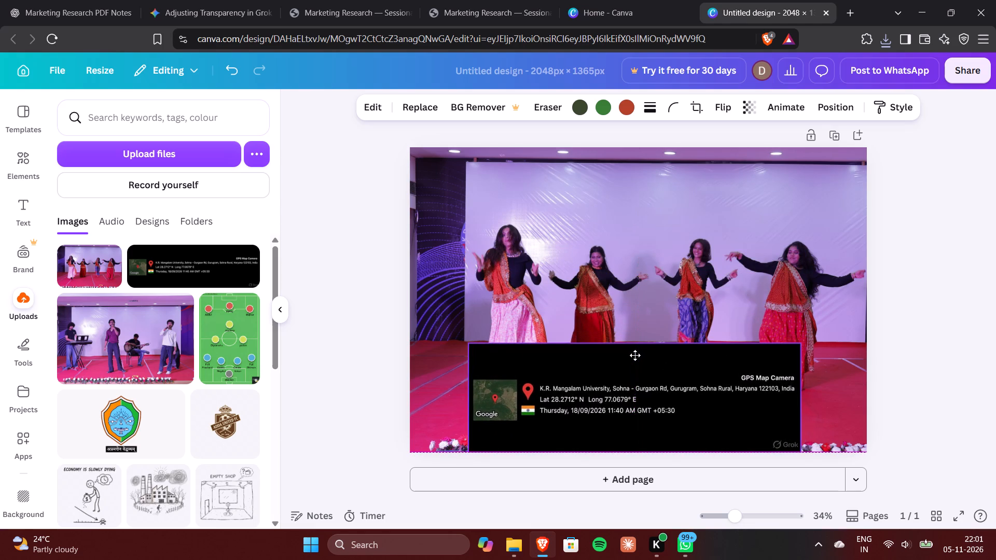
drag(635, 355, 639, 355)
Crop the empty black space above and below the GPS Map Camera banner's text, leaving the banner about 237 px tall.
drag(641, 342, 634, 362)
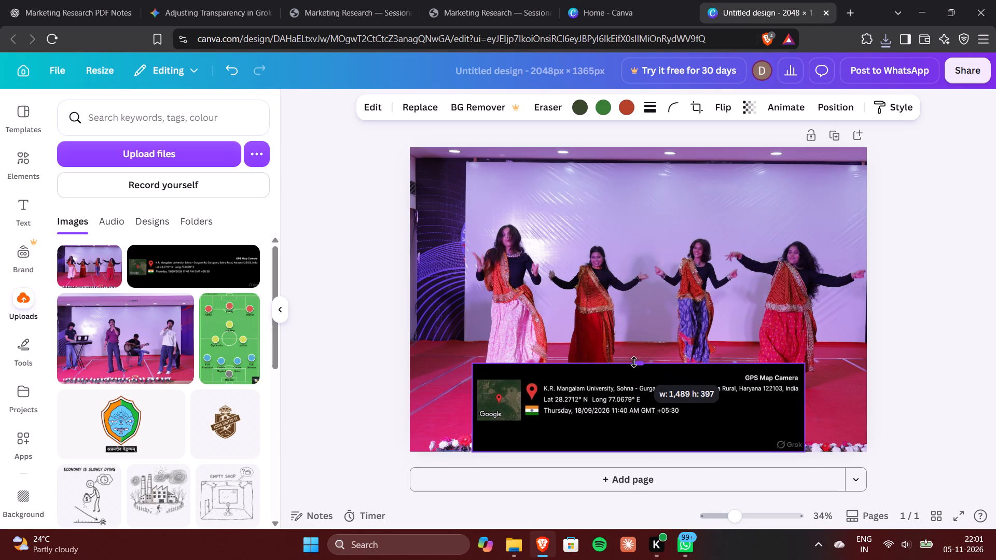
drag(634, 362, 637, 369)
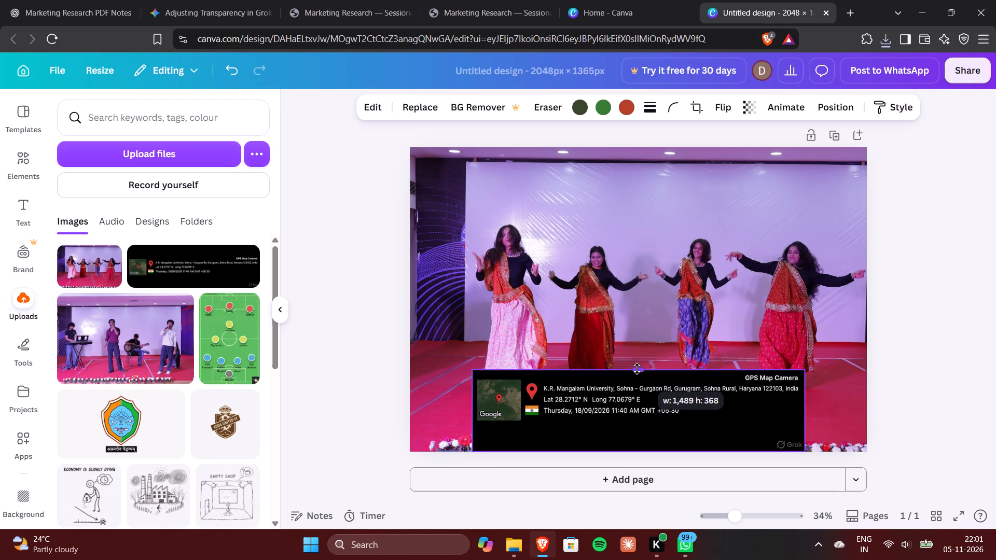
drag(637, 369, 639, 372)
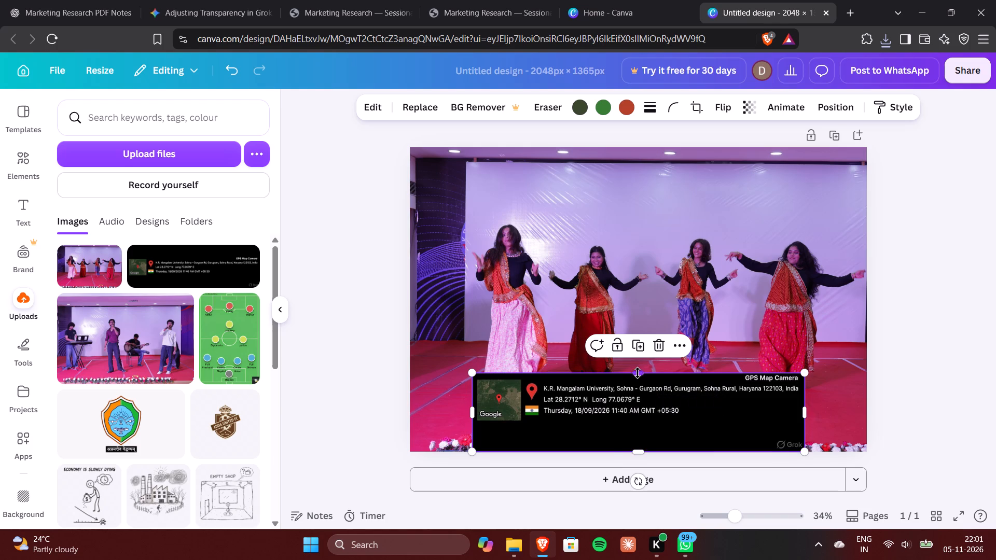
drag(634, 451, 633, 429)
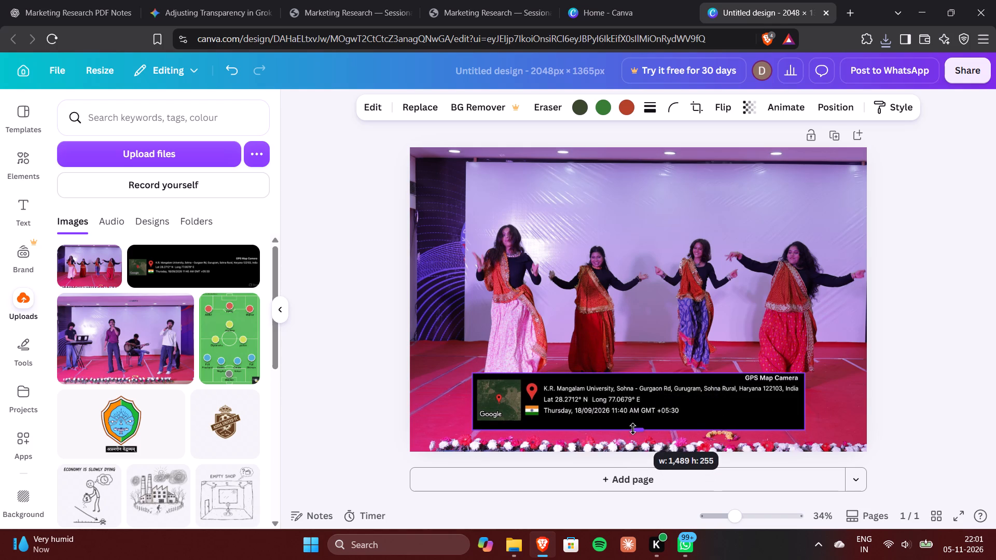
drag(633, 429, 633, 425)
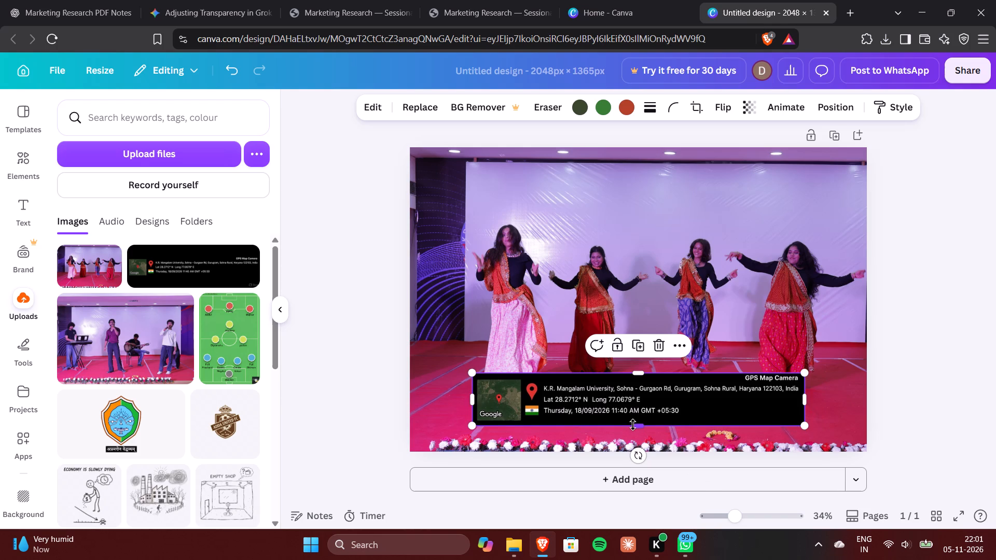
Lower the cropped banner to the dance photo's bottom edge and widen it on both sides to about 2,011 px, nearly the full photo width.
drag(655, 381, 654, 402)
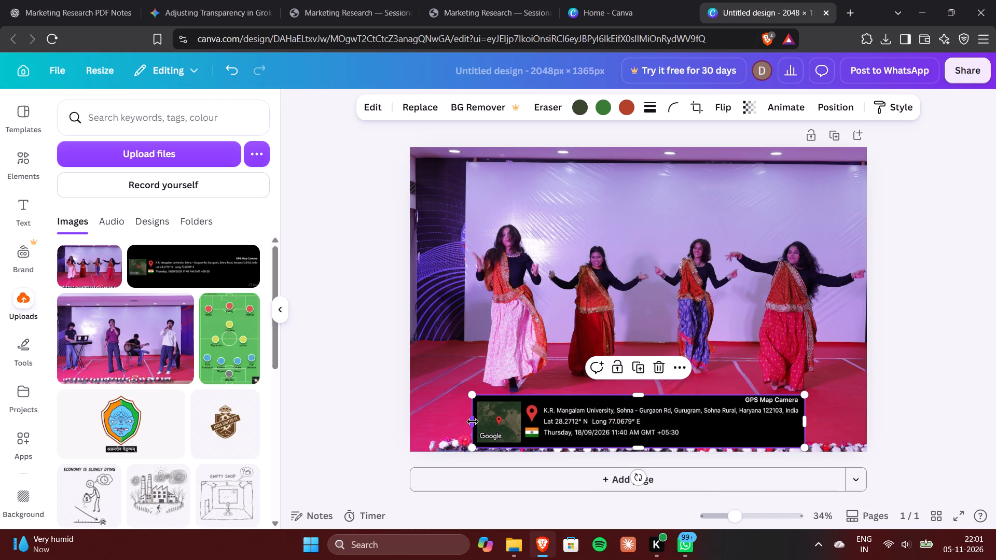
drag(474, 422, 417, 423)
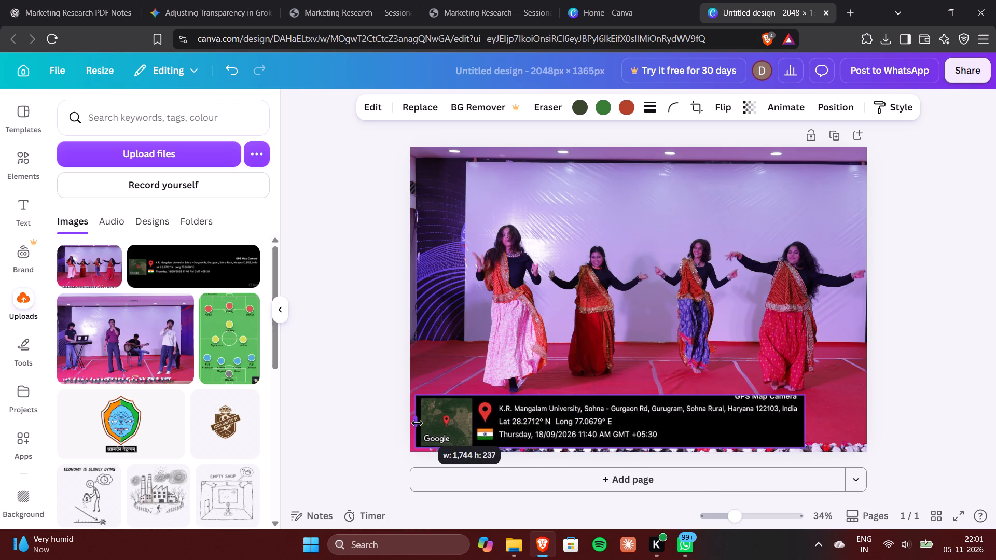
drag(417, 423, 417, 423)
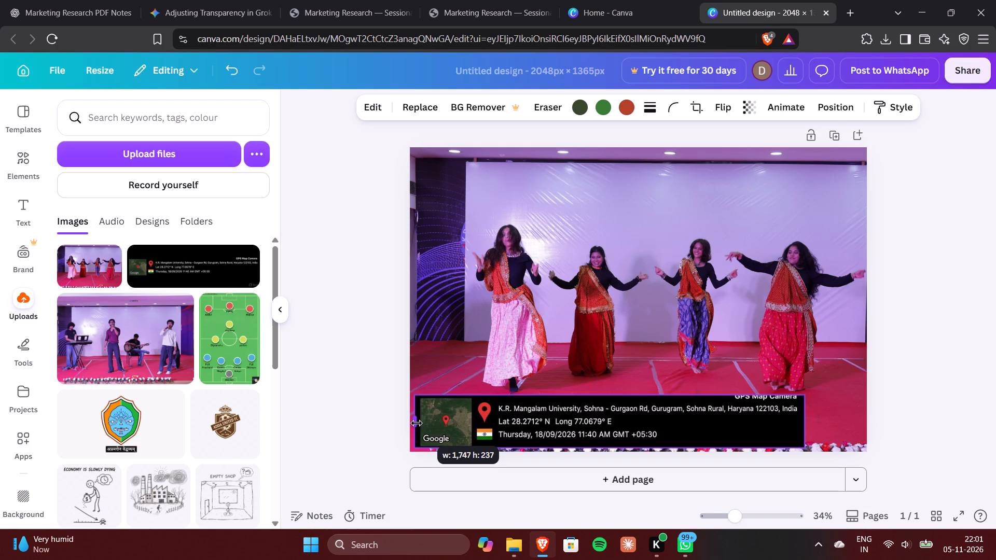
drag(417, 423, 419, 423)
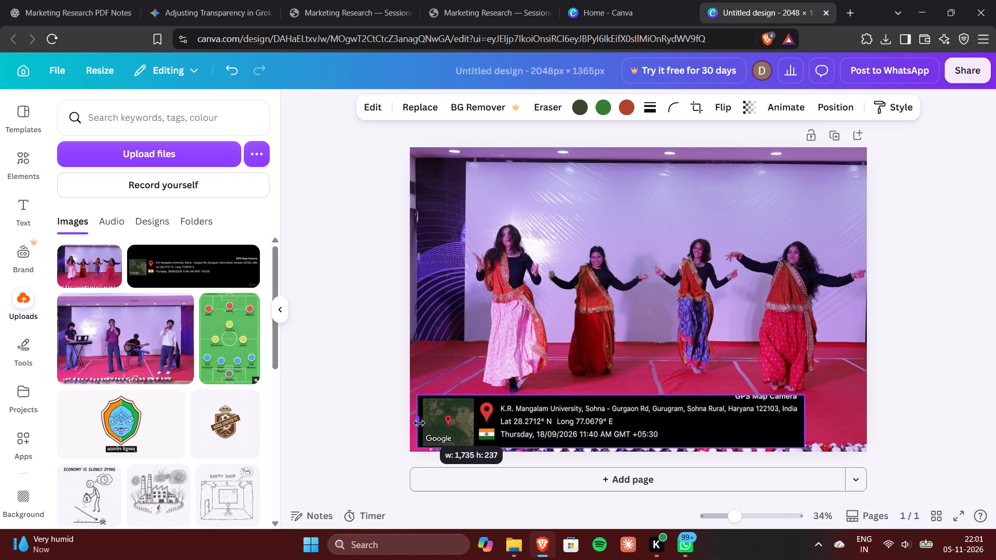
drag(419, 423, 416, 424)
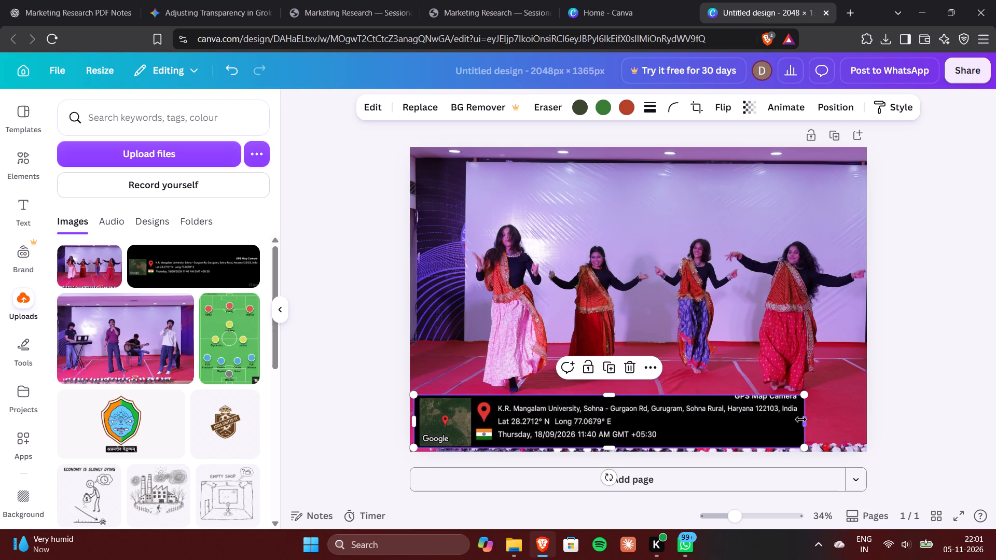
drag(803, 419, 845, 409)
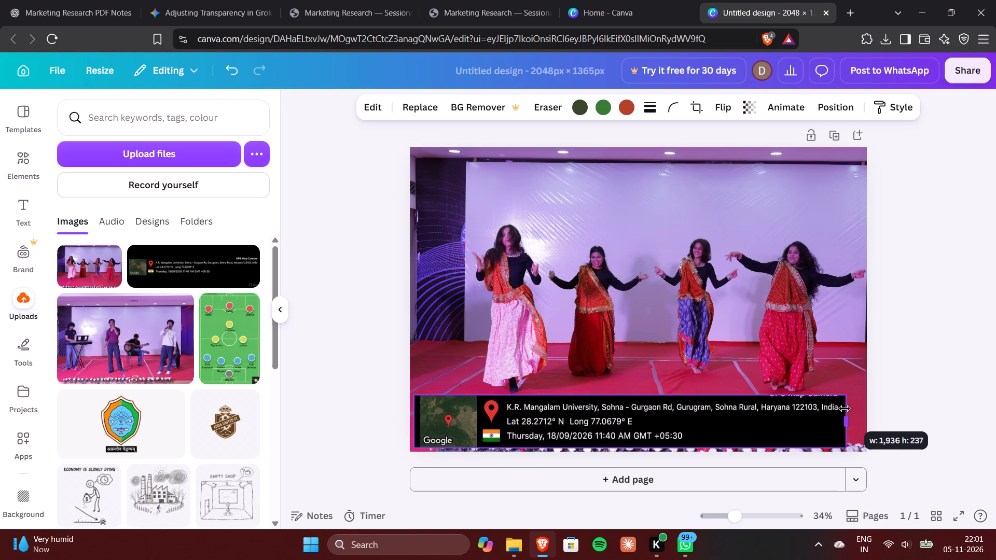
drag(845, 409, 861, 412)
Extend the banner's top edge upward to about 280 px tall to uncover the cut-off GPS Map Camera label.
drag(643, 395, 643, 393)
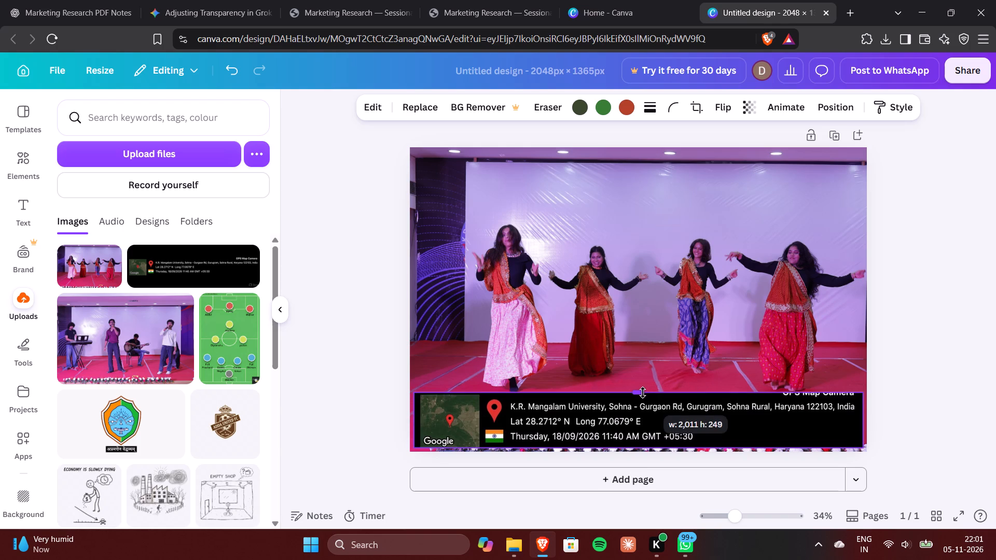
drag(643, 393, 645, 386)
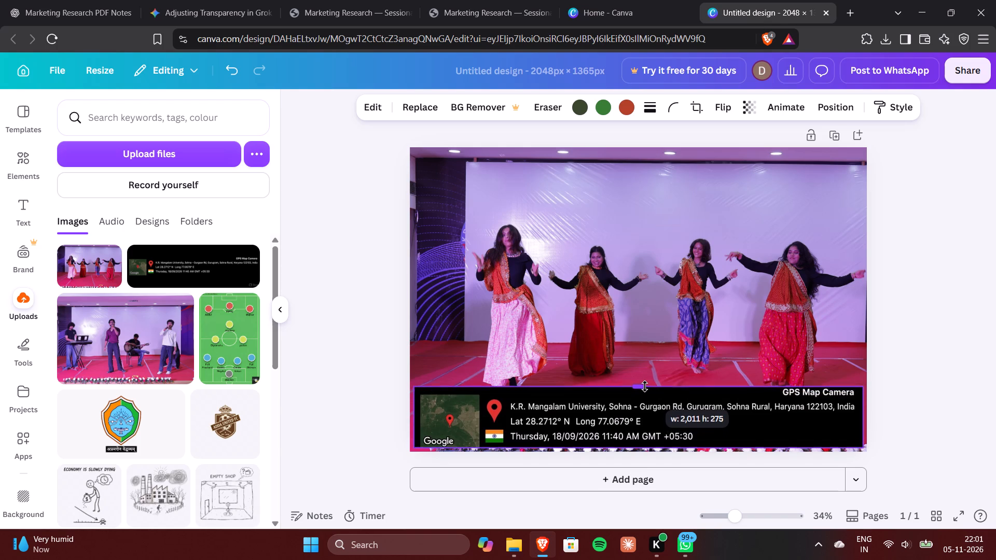
drag(645, 386, 645, 385)
click(935, 363)
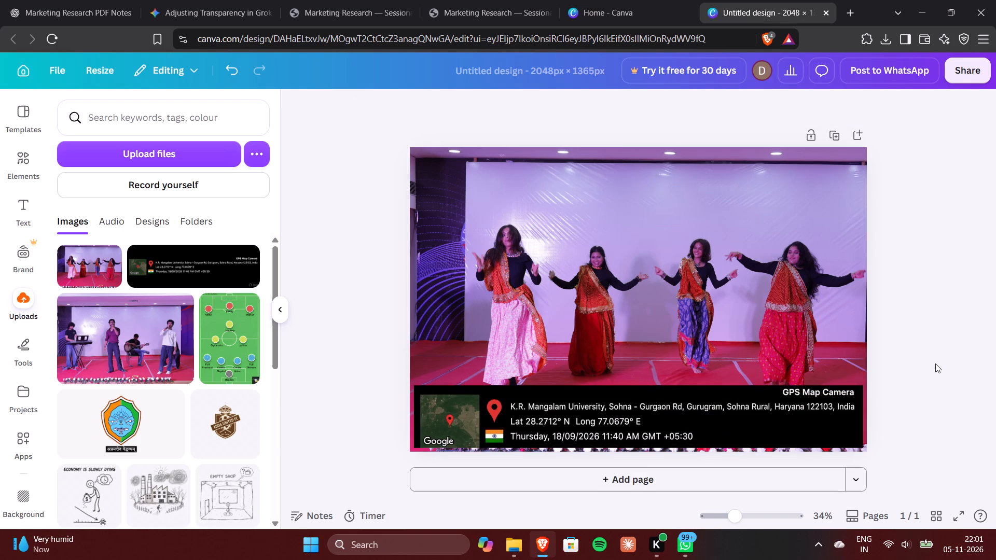
Set the GPS Map Camera banner's transparency to 79.
click(692, 401)
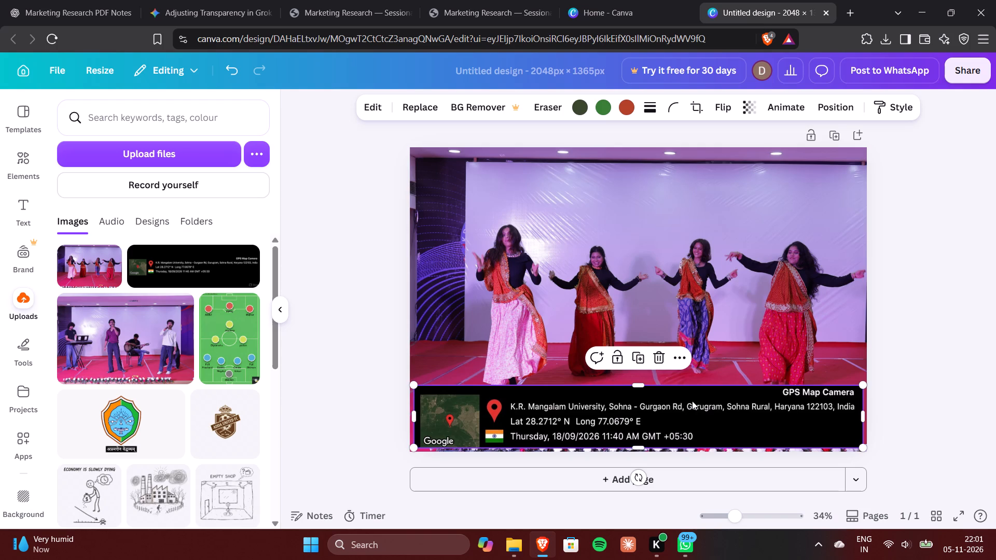
click(741, 104)
click(747, 161)
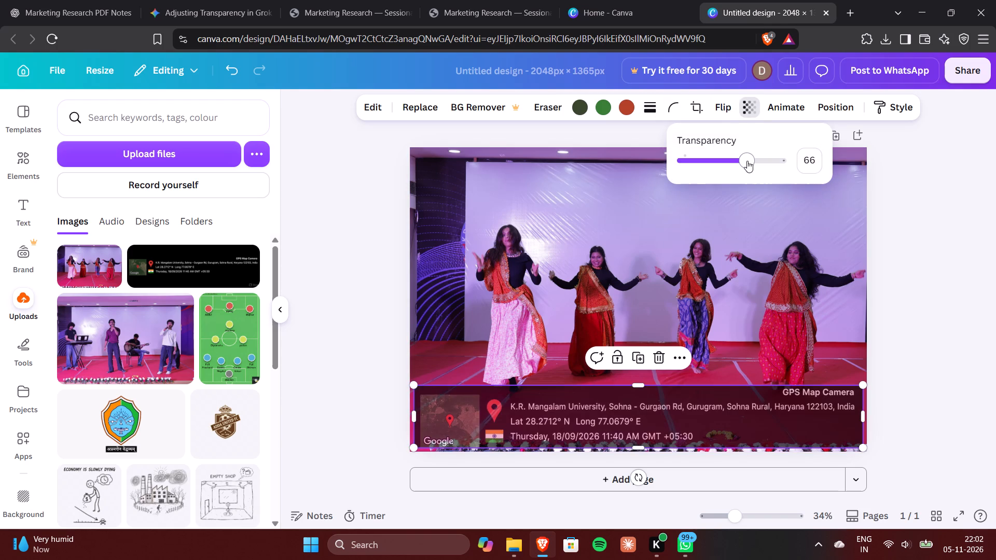
drag(747, 161, 758, 157)
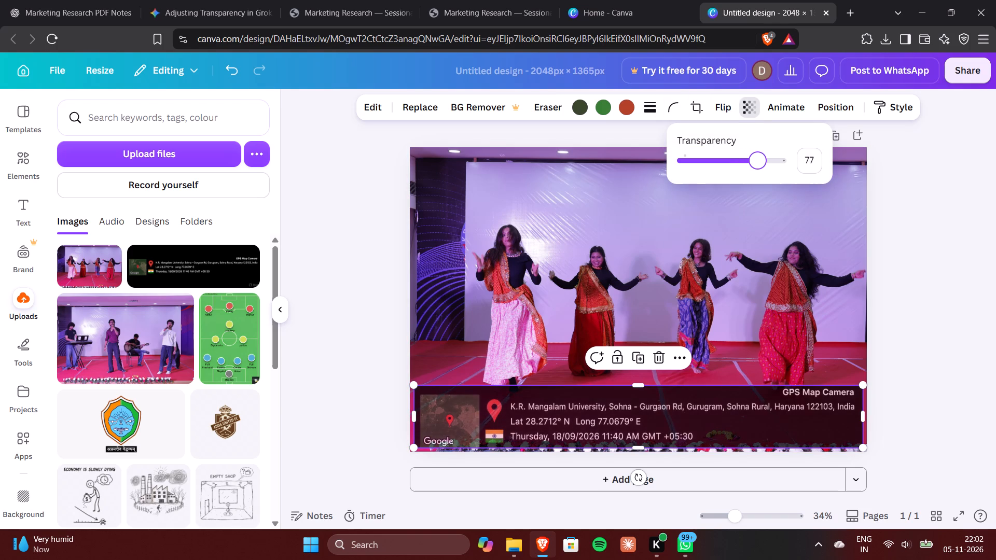
drag(758, 157, 760, 157)
click(932, 197)
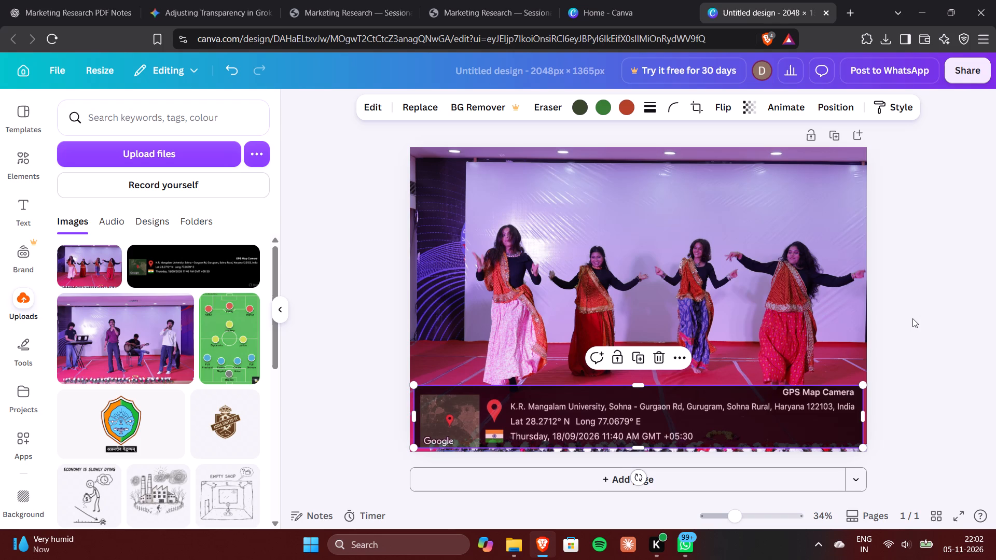
Download the design as a PNG named 2 on New Volume (G:), and close the design.
click(981, 80)
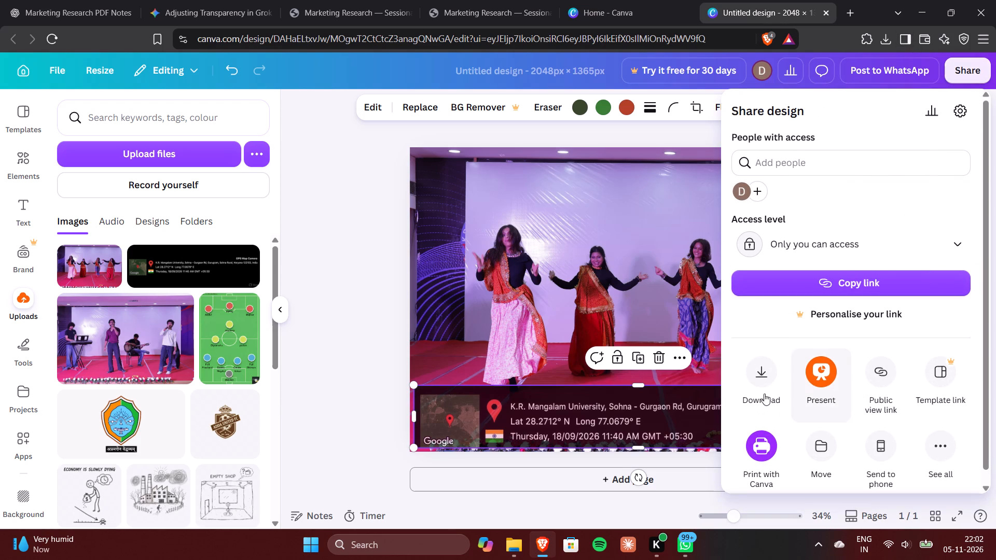
click(764, 394)
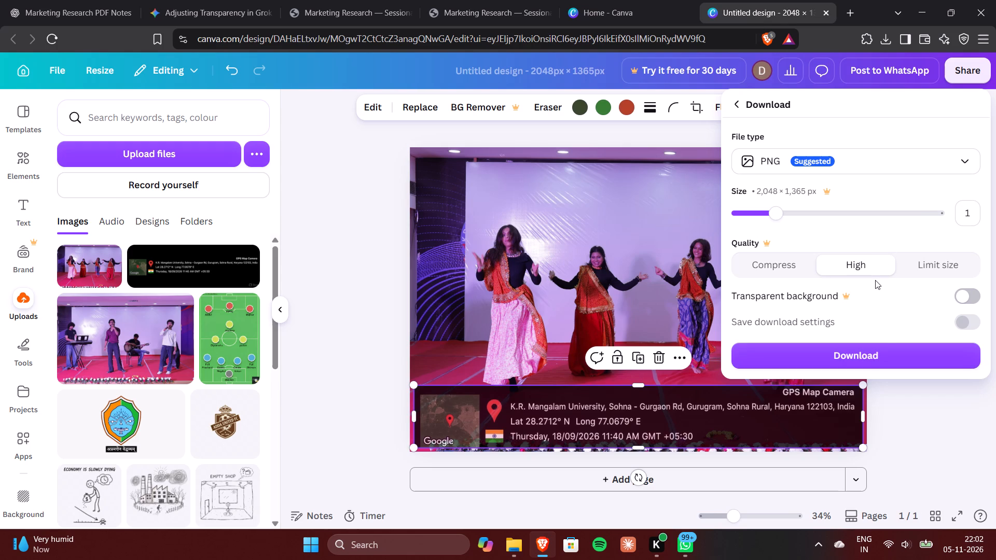
click(880, 354)
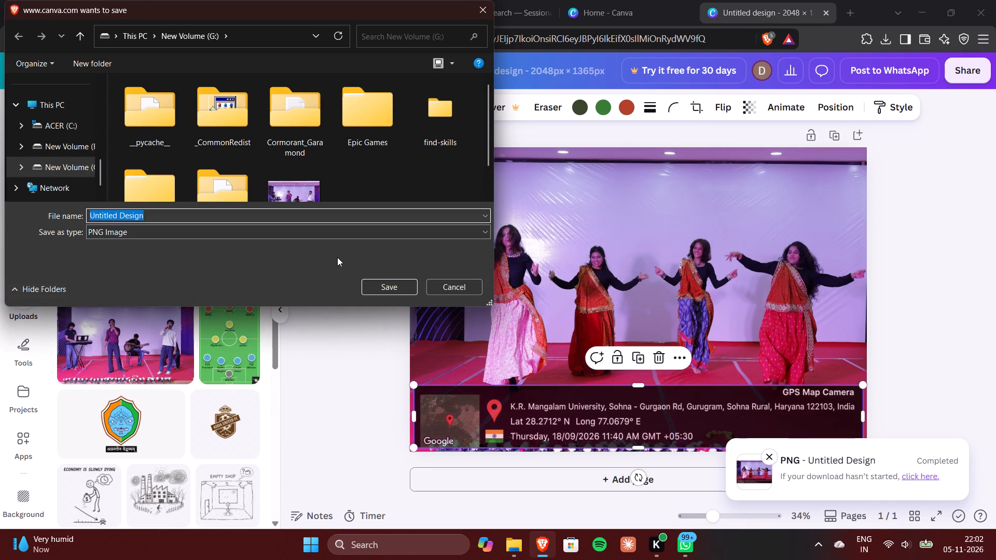
key(BackSpace)
key(2)
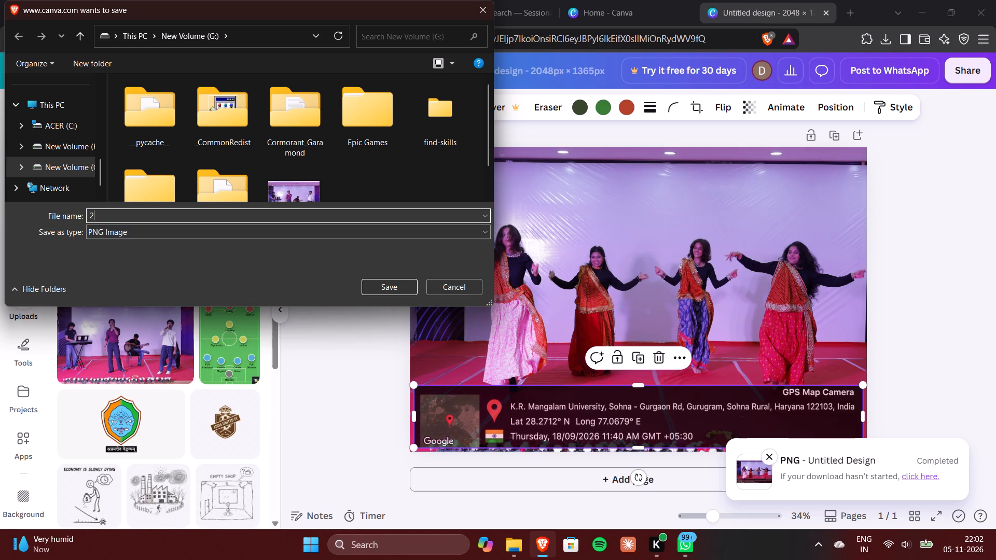
click(405, 290)
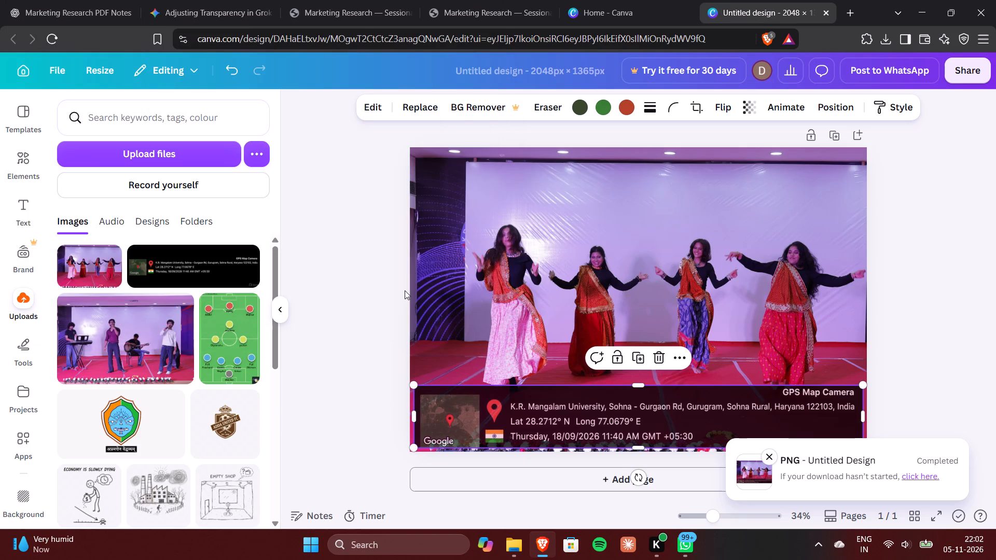
click(973, 180)
click(823, 10)
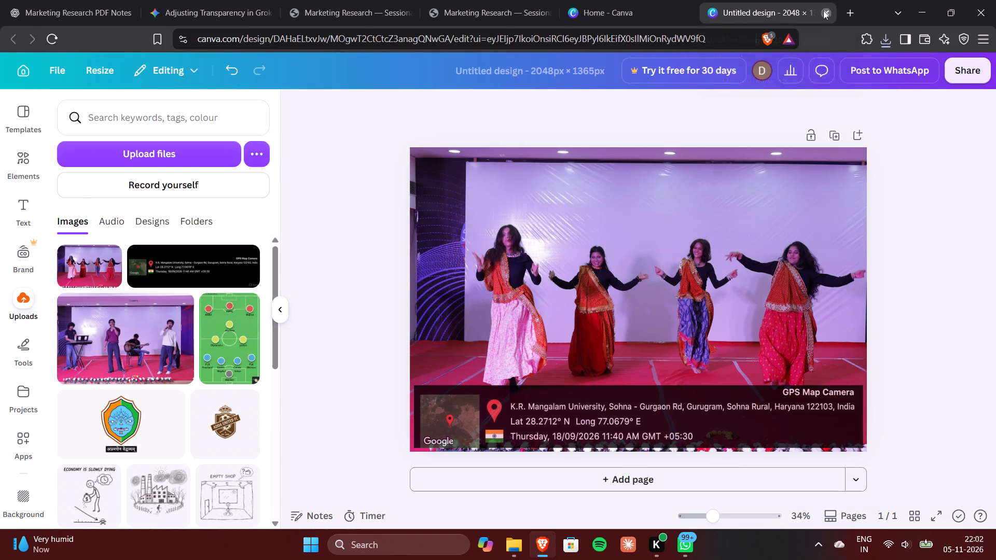
Upload photo 3 from New Volume (F:) to Canva and create a new design from it.
click(302, 300)
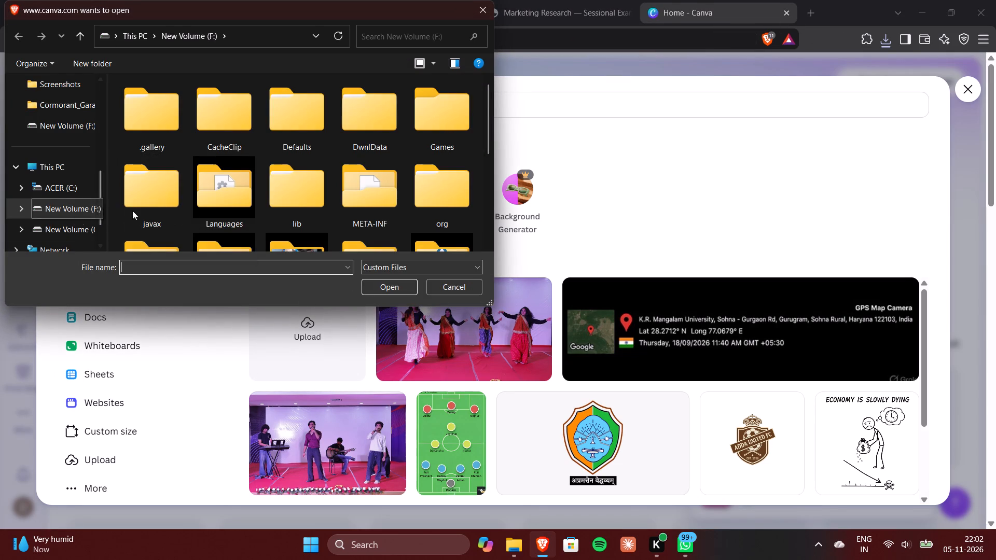
scroll(346, 192, down, 1)
scroll(346, 192, up, 1)
scroll(346, 192, down, 2)
scroll(284, 214, down, 3)
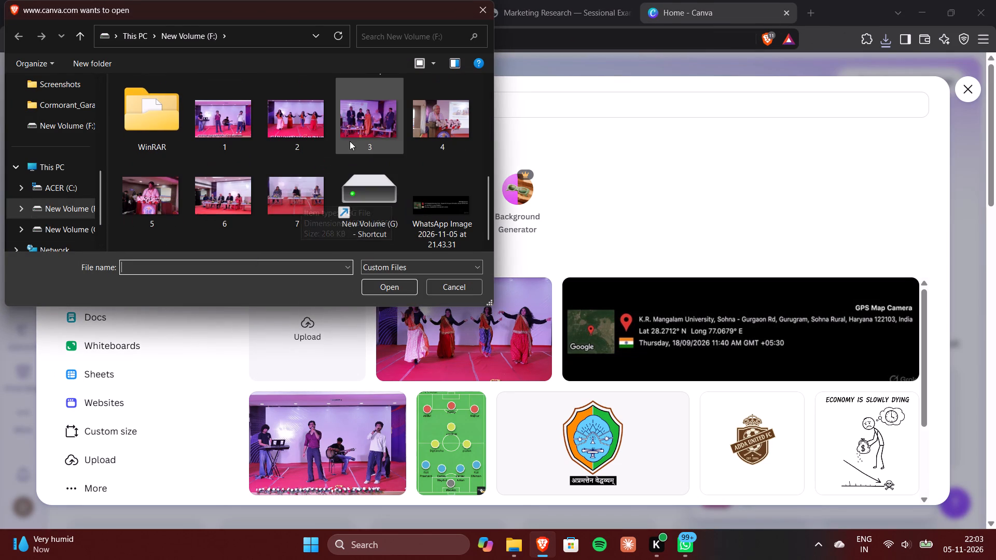
click(350, 141)
click(389, 289)
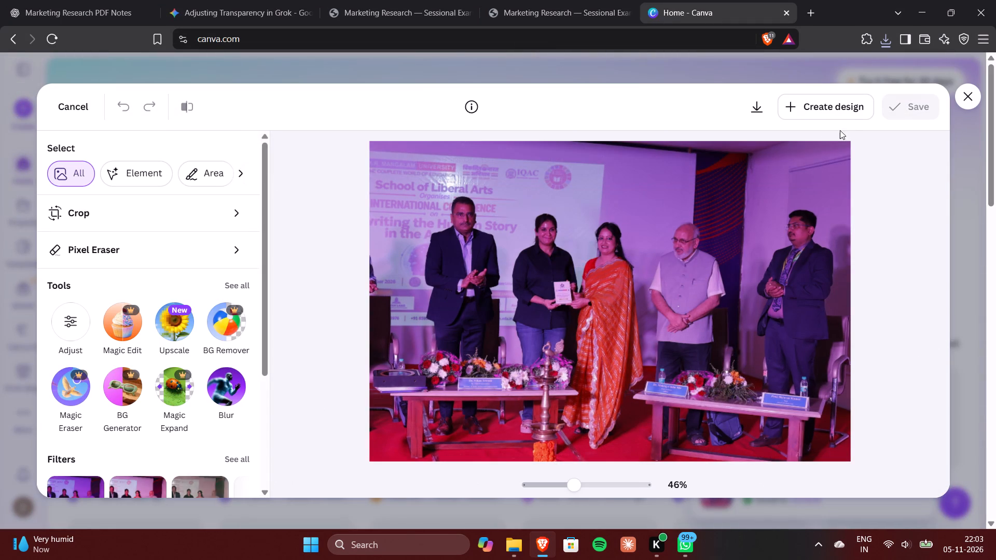
click(855, 108)
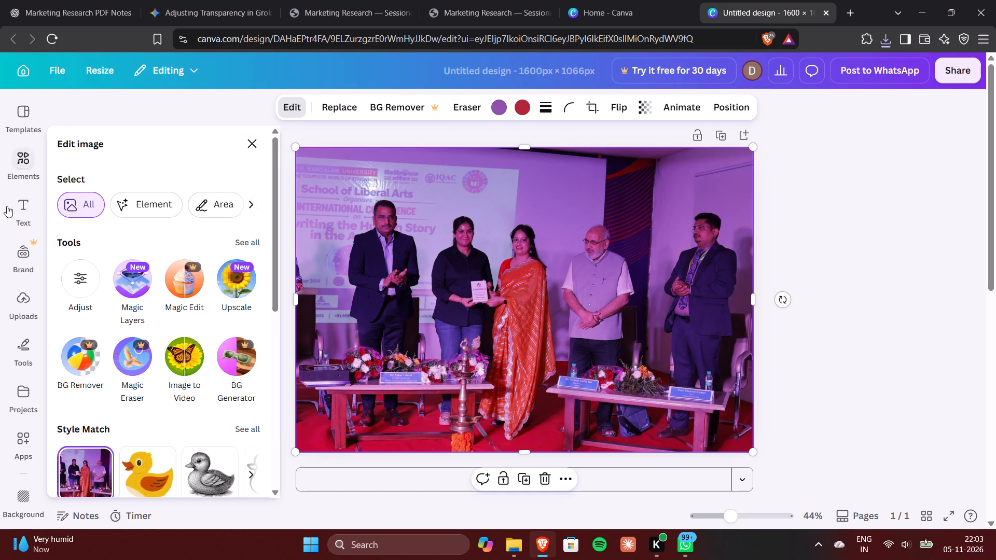
Add the uploaded GPS Map Camera banner image on top of the award presentation photo.
click(24, 313)
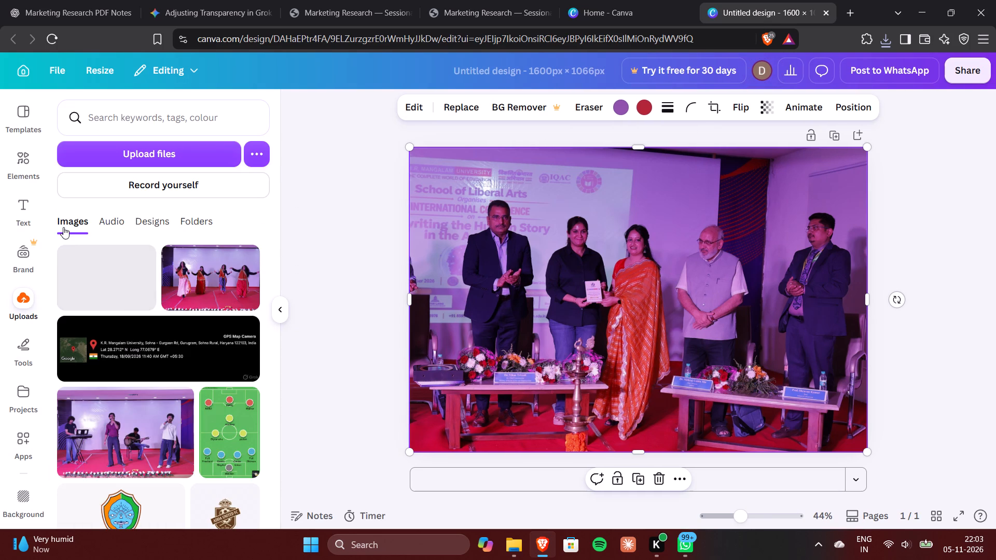
click(123, 350)
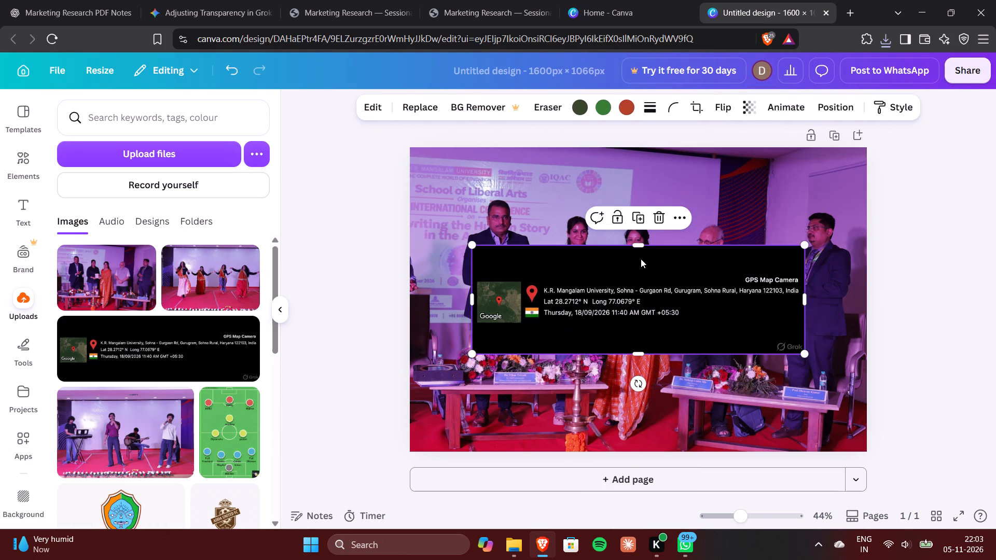
Crop the empty black margins above and below the GPS Map Camera banner's text to a height of about 179 px.
click(641, 259)
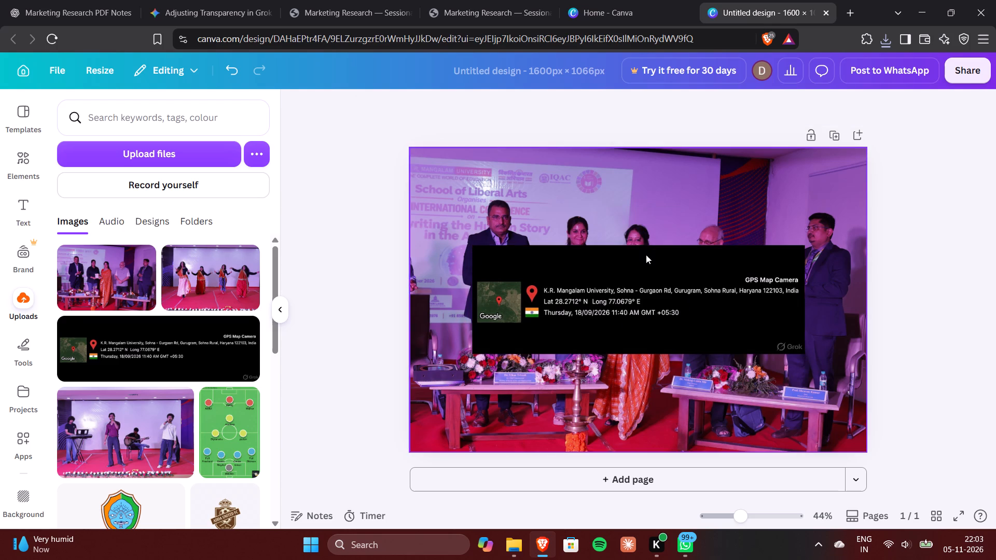
click(646, 255)
drag(638, 245, 639, 263)
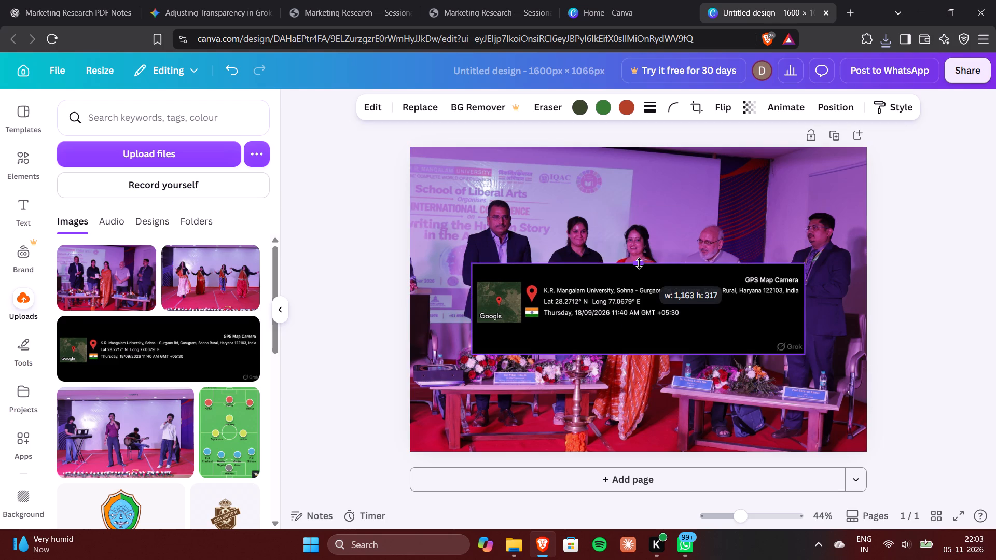
drag(639, 263, 640, 274)
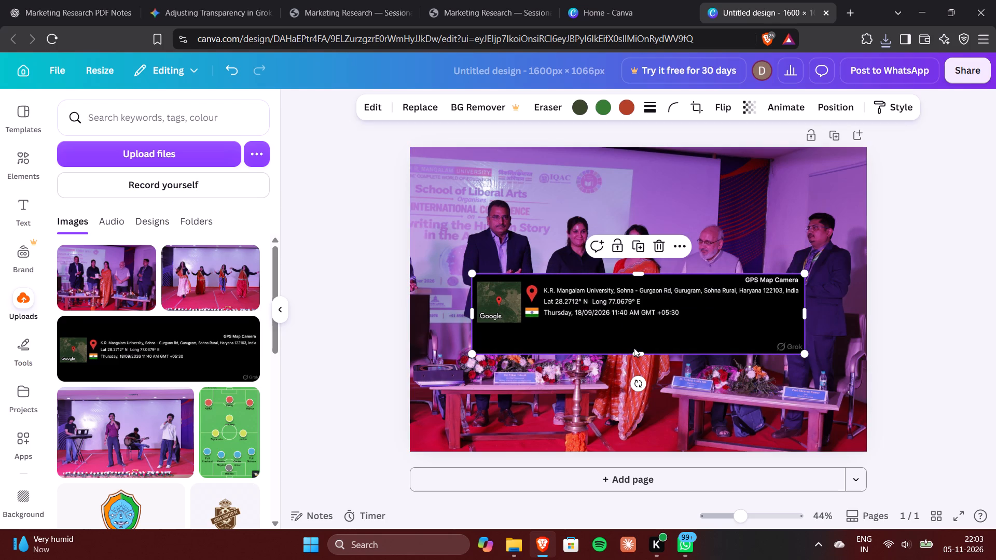
drag(637, 352, 633, 321)
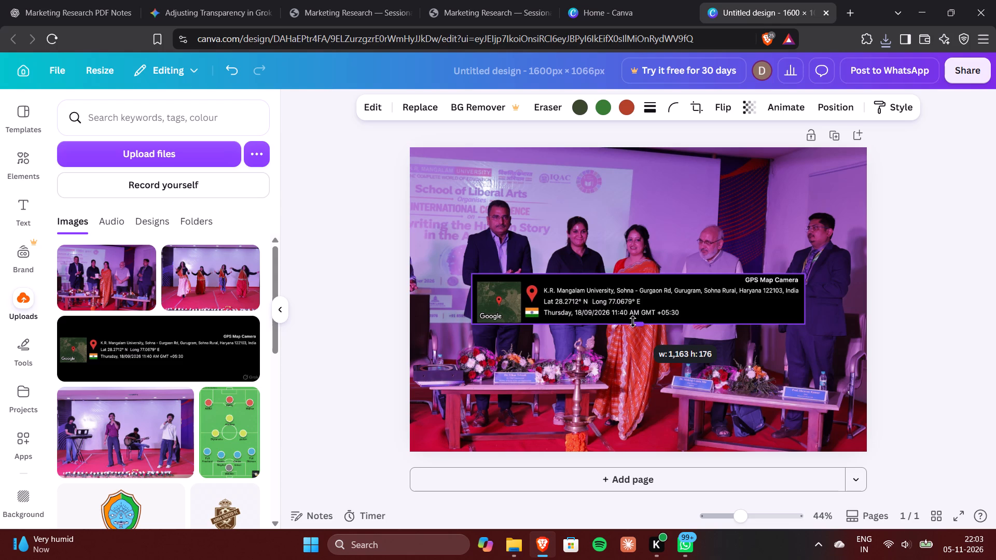
drag(633, 321, 630, 323)
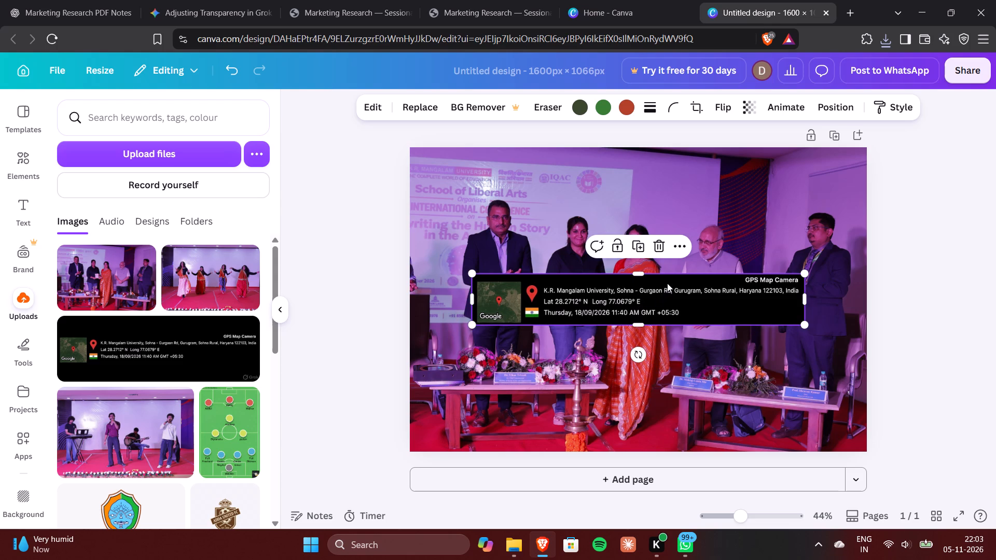
Move the cropped banner to the bottom of the photo and widen both sides to nearly full width, about 1,563 px.
drag(667, 285, 662, 401)
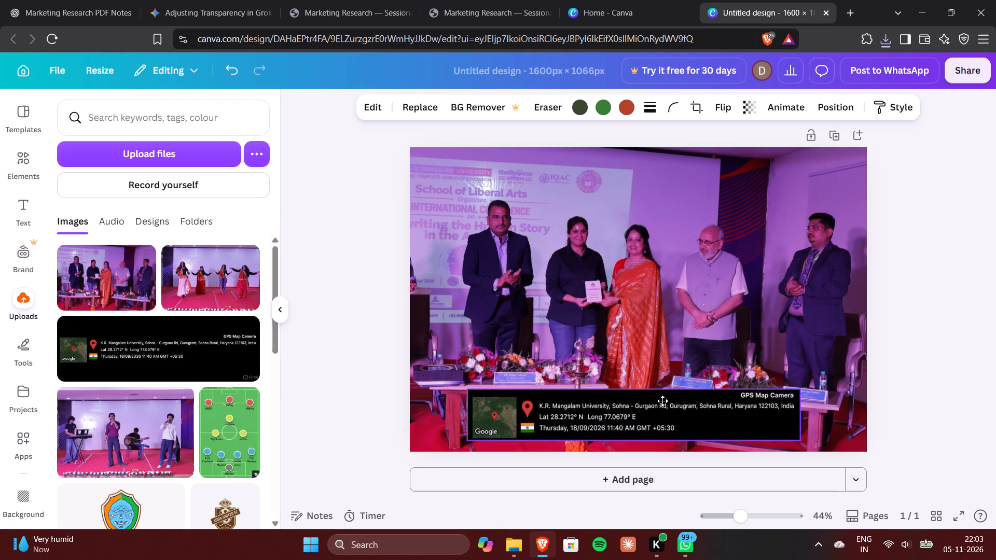
drag(662, 401, 669, 405)
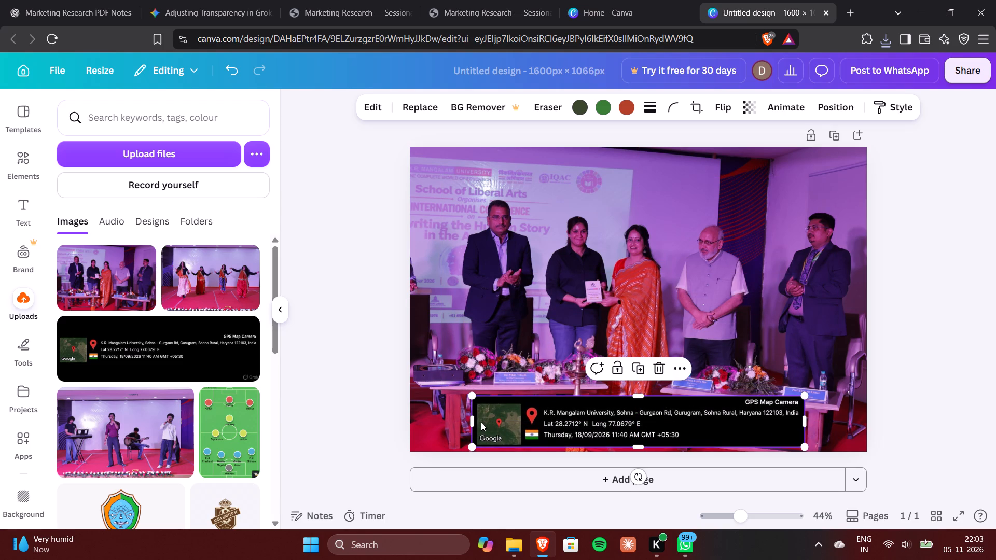
drag(474, 422, 413, 421)
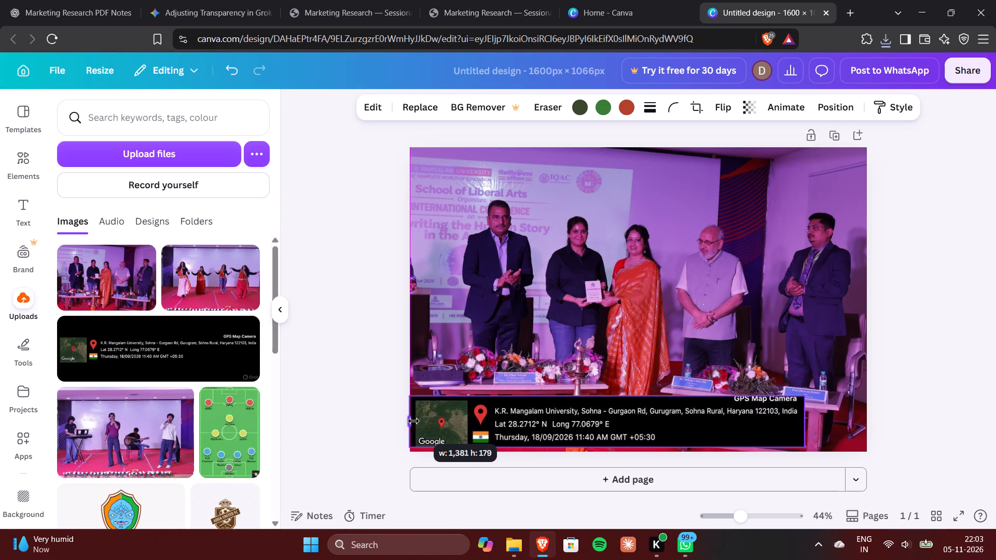
drag(413, 421, 418, 422)
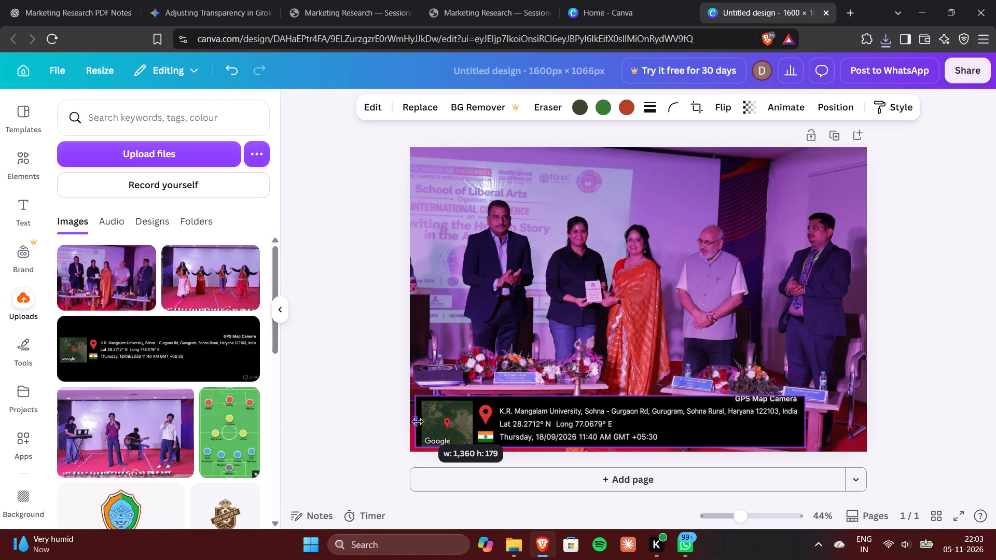
drag(418, 422, 417, 419)
drag(803, 422, 807, 421)
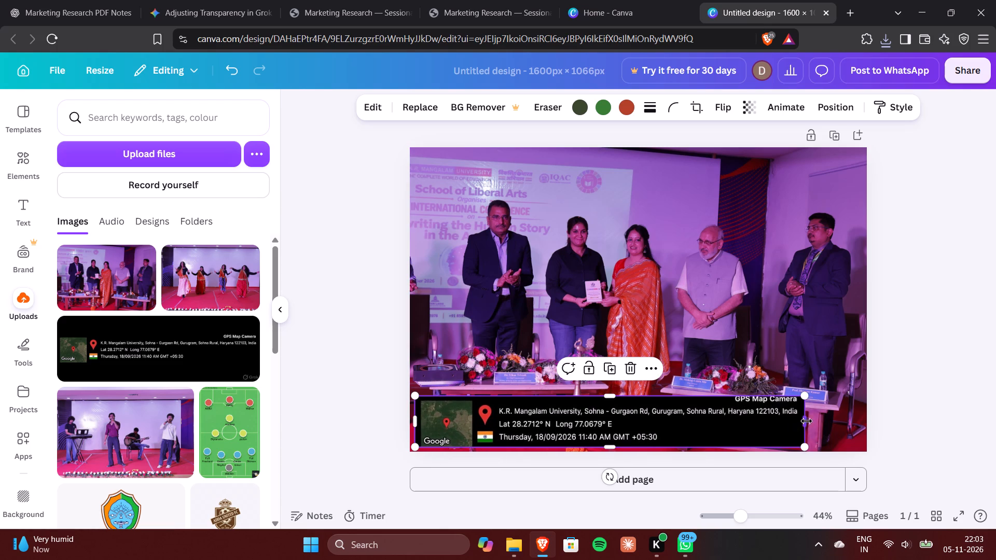
drag(807, 421, 862, 421)
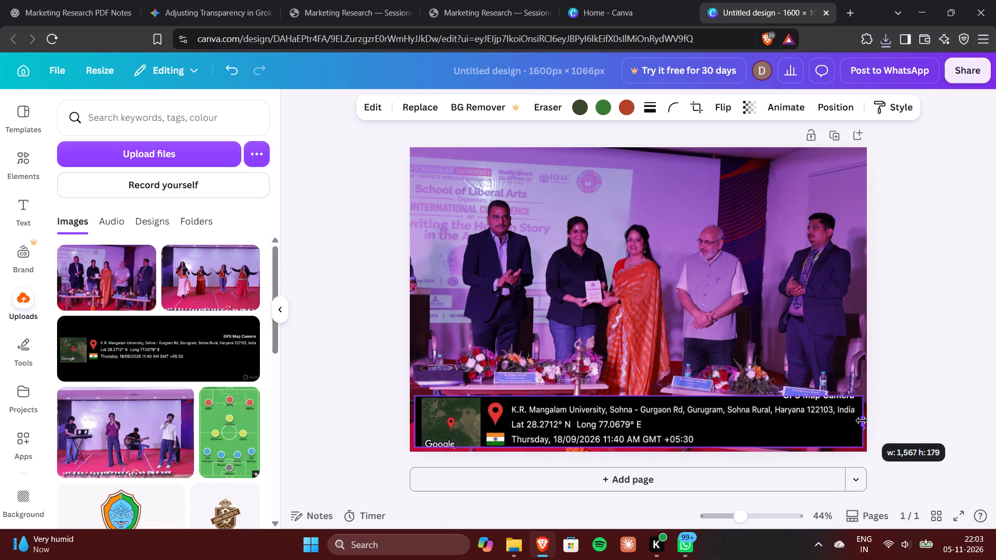
drag(862, 421, 863, 420)
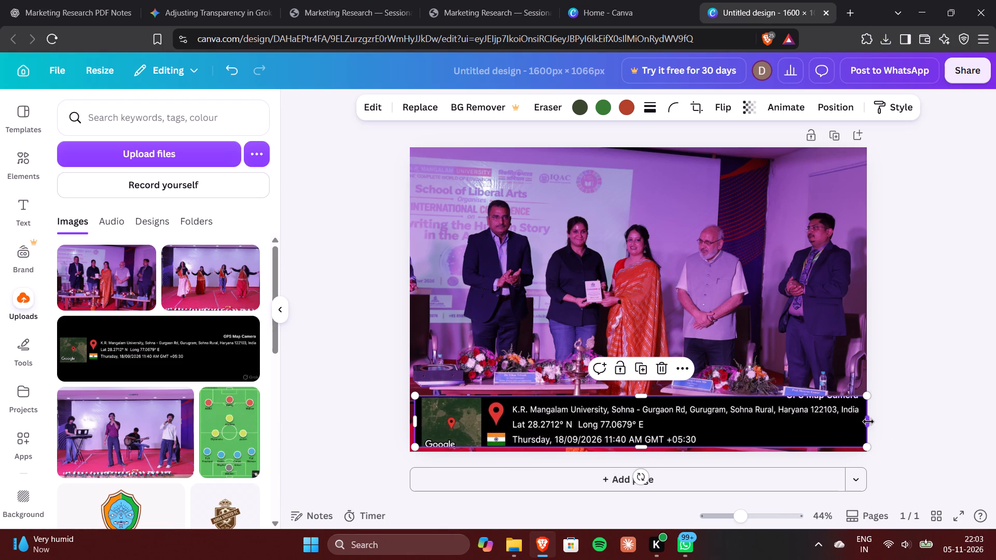
drag(868, 422, 863, 423)
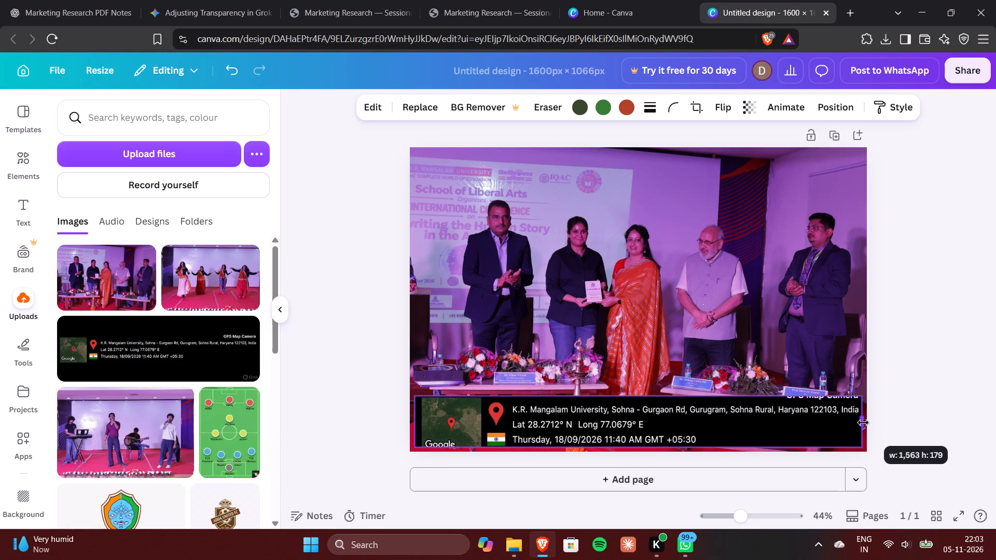
Extend the banner's top edge slightly upward to uncover the whole GPS Map Camera label.
drag(641, 393, 641, 388)
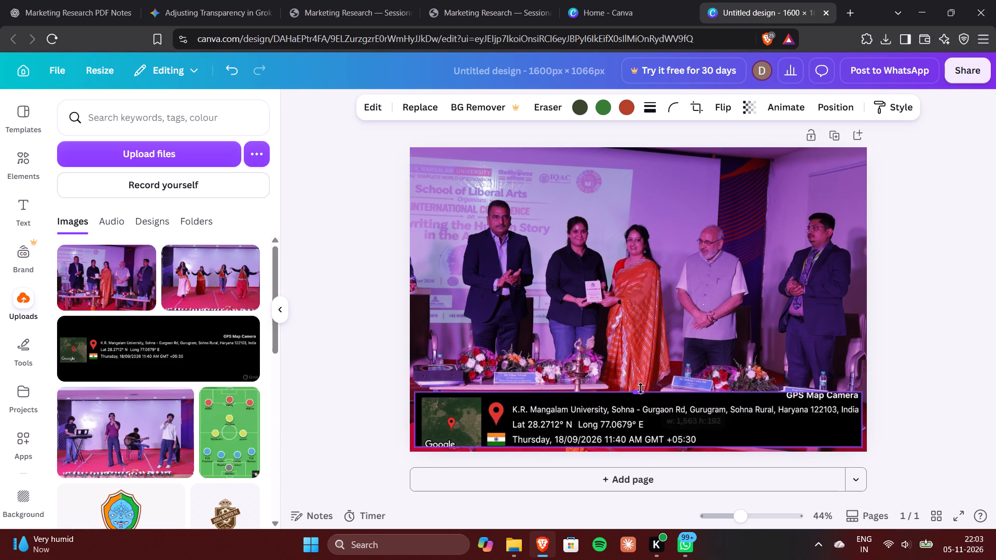
drag(641, 388, 640, 385)
click(902, 319)
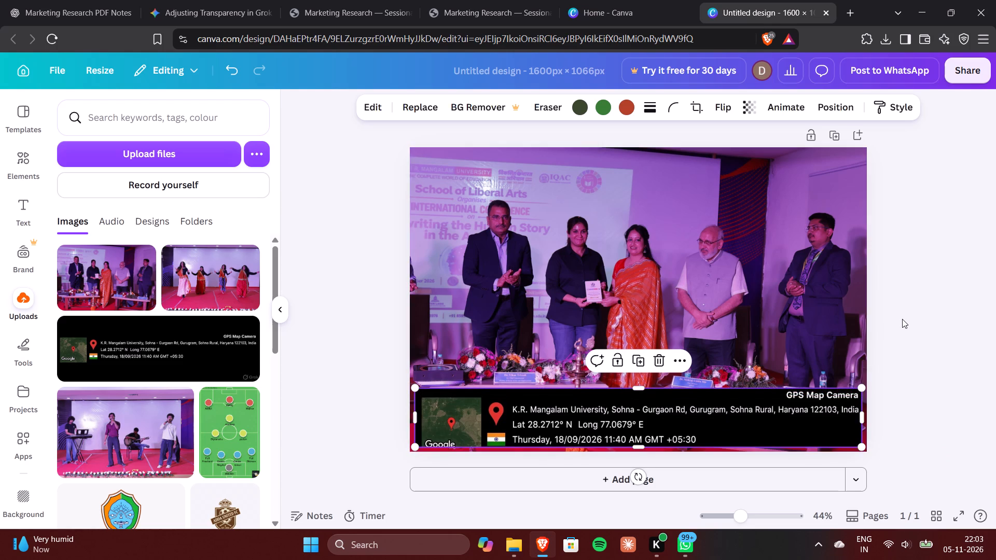
Set the GPS Map Camera banner's transparency to 79.
click(684, 430)
click(749, 111)
click(750, 165)
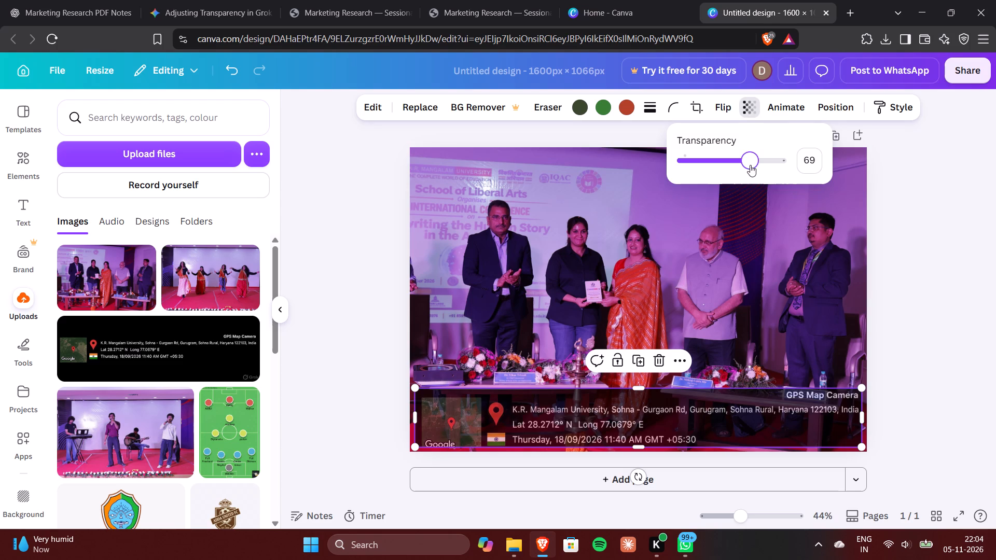
drag(750, 165, 757, 167)
drag(757, 167, 760, 170)
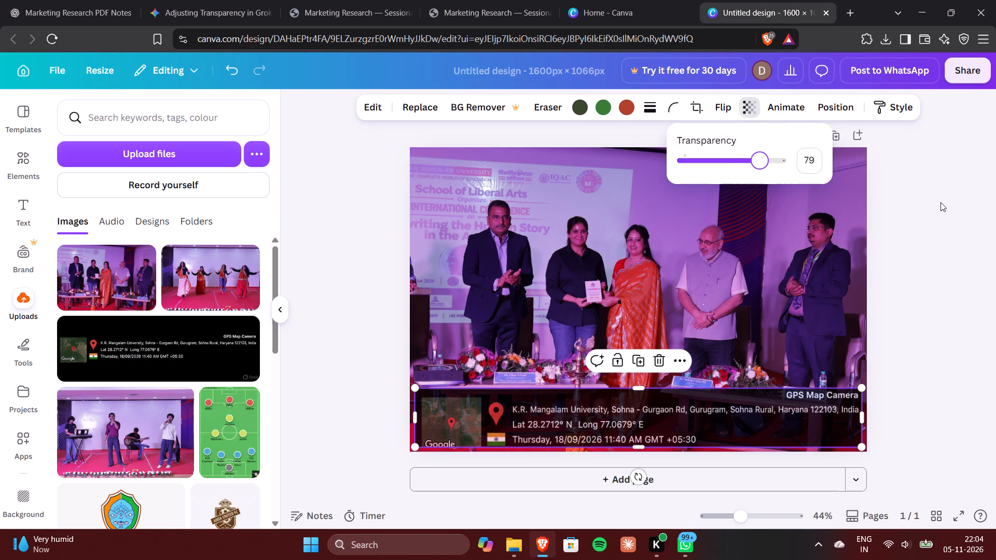
click(940, 202)
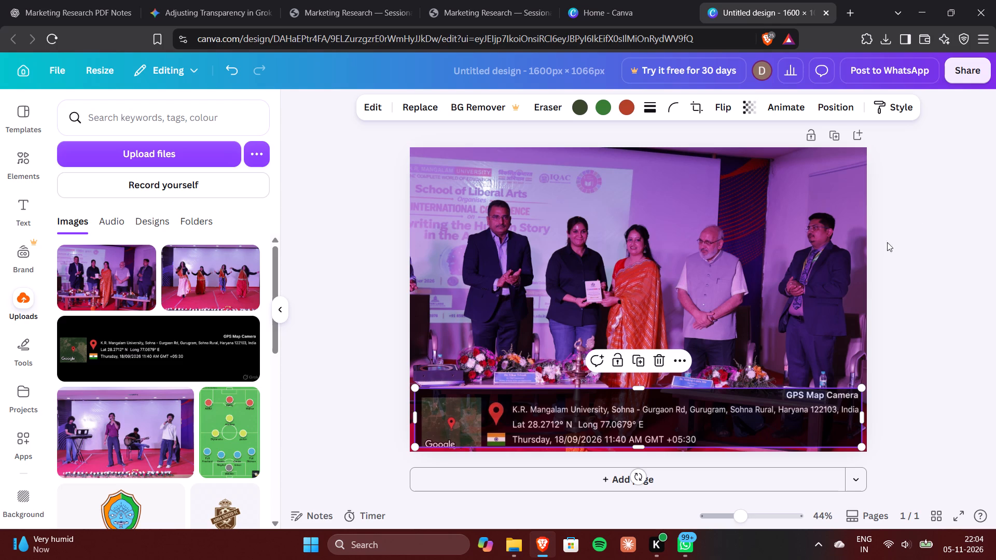
Download the design as a PNG named 3 on New Volume (G:), and close the design.
click(953, 64)
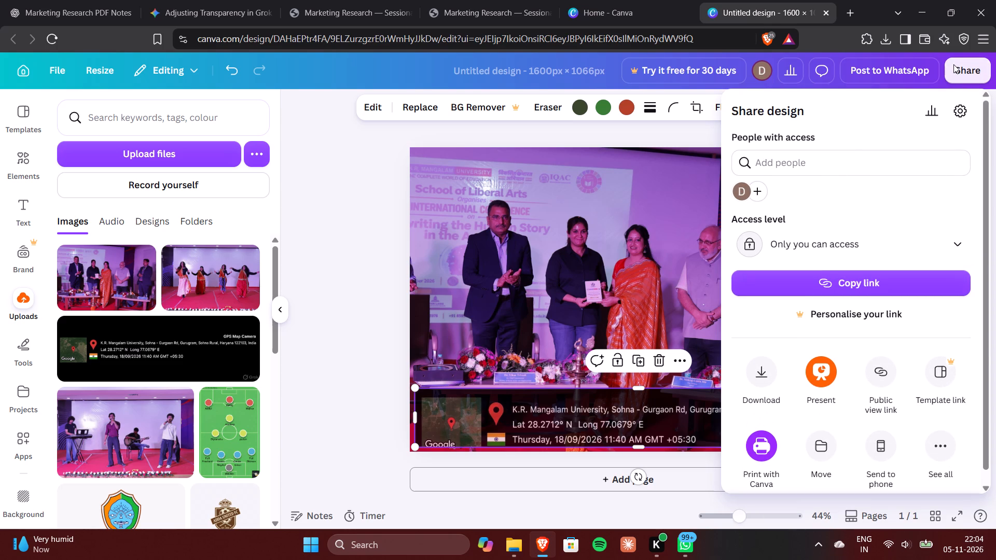
click(758, 380)
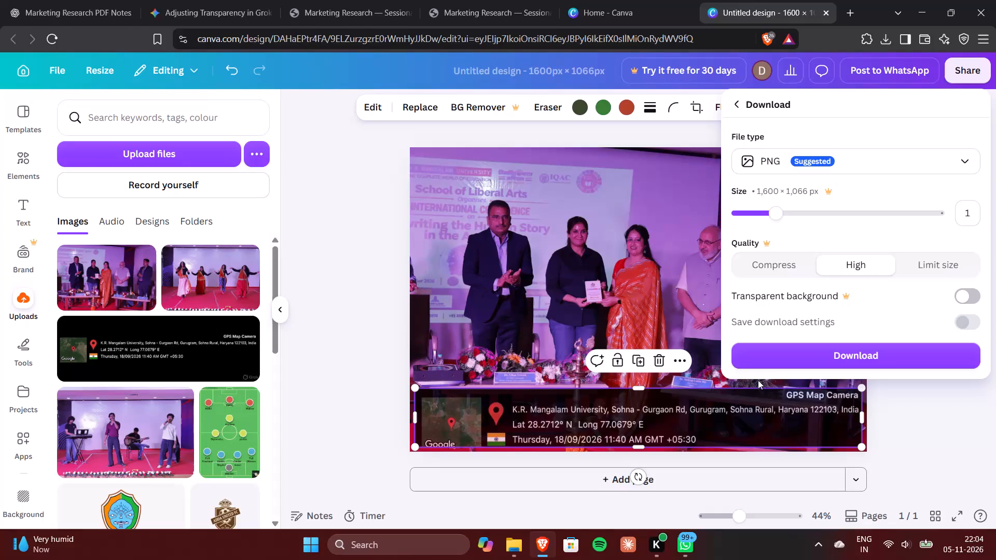
click(828, 347)
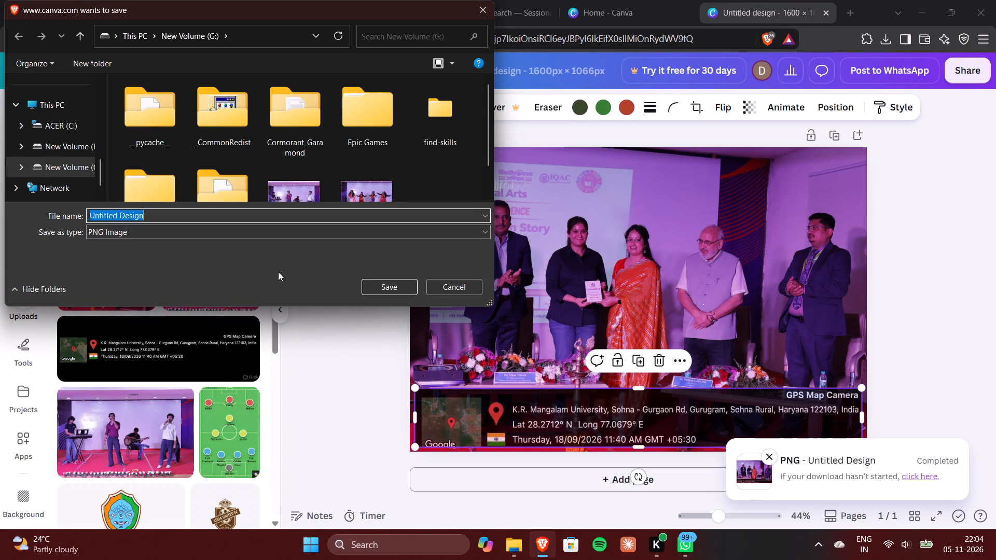
scroll(374, 173, down, 3)
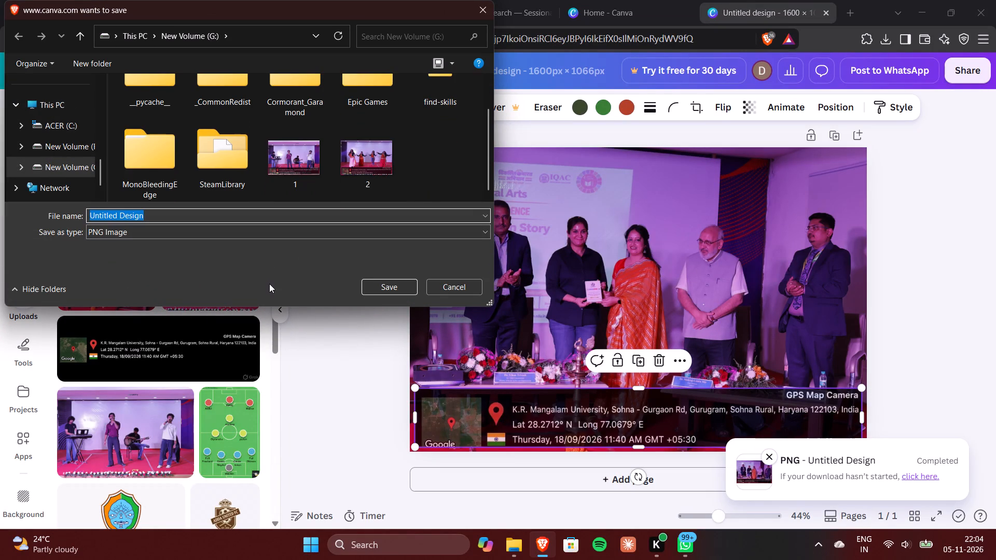
key(BackSpace)
key(3)
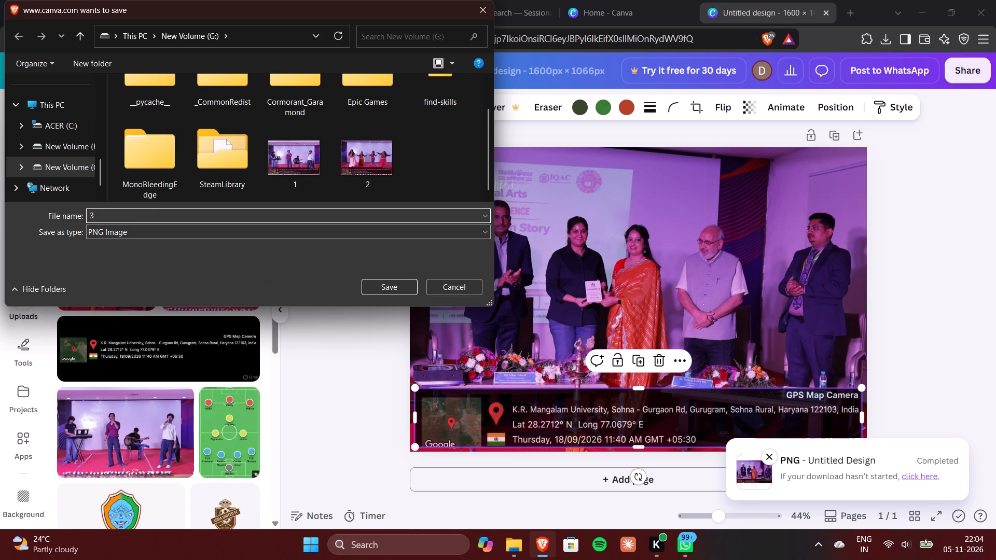
click(362, 285)
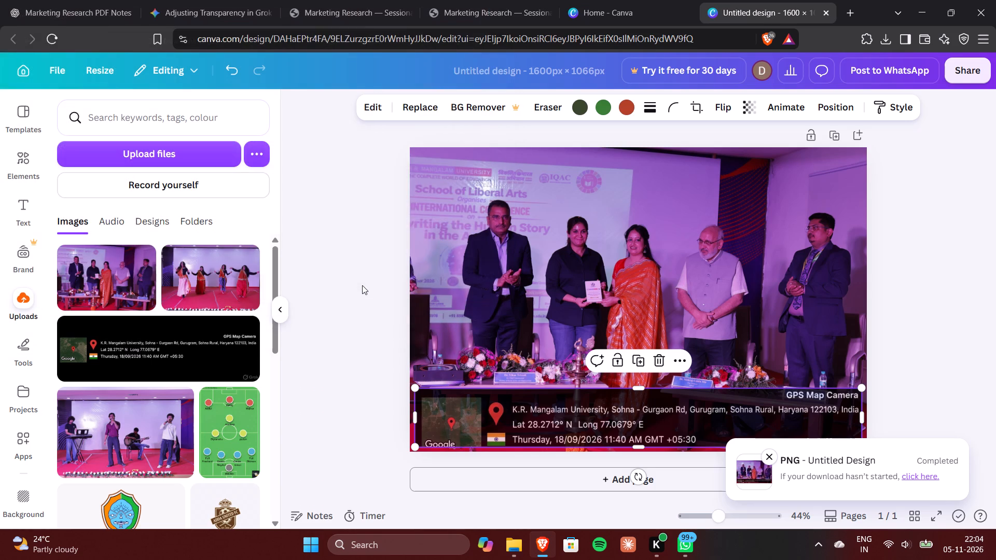
click(932, 225)
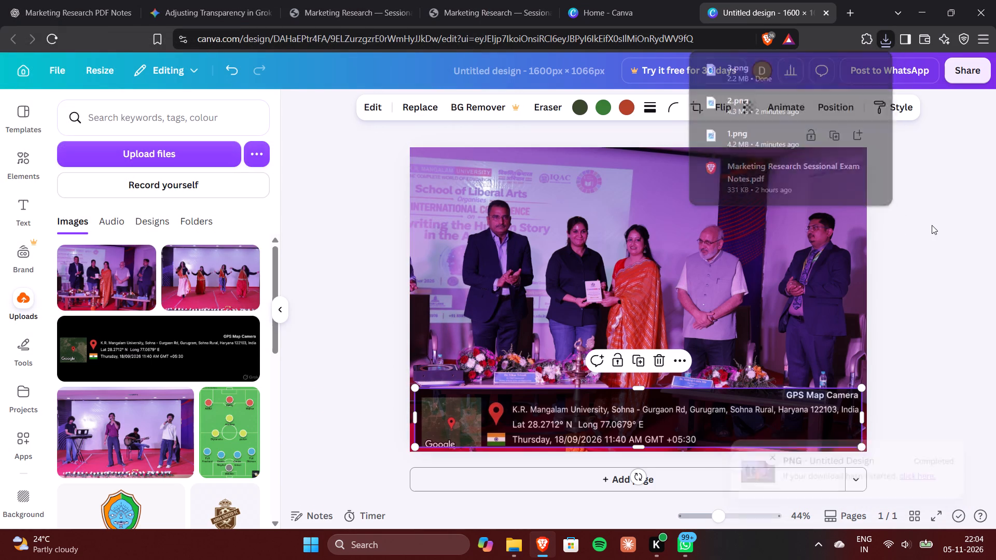
click(828, 15)
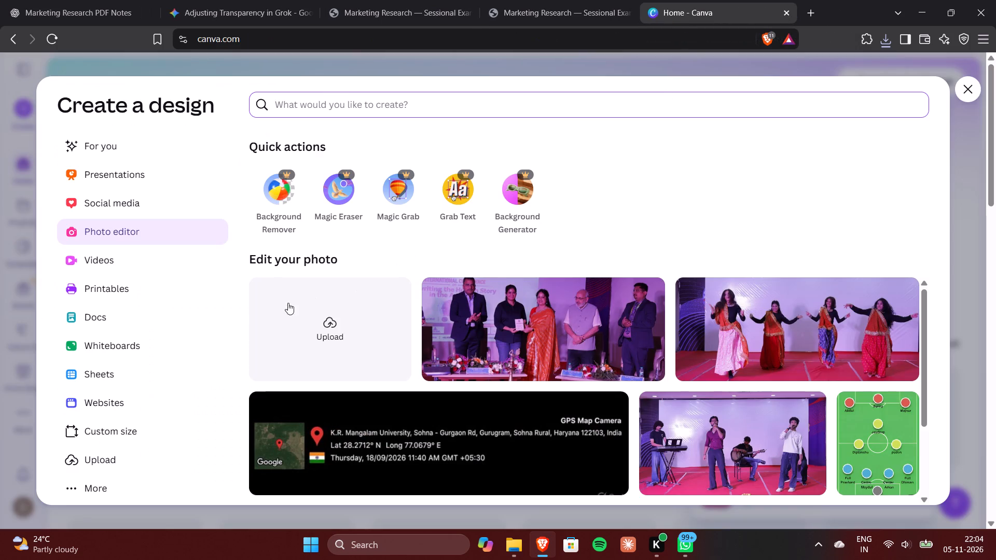
Upload photo 4 from New Volume (F:) to Canva and create a new design from it.
click(327, 319)
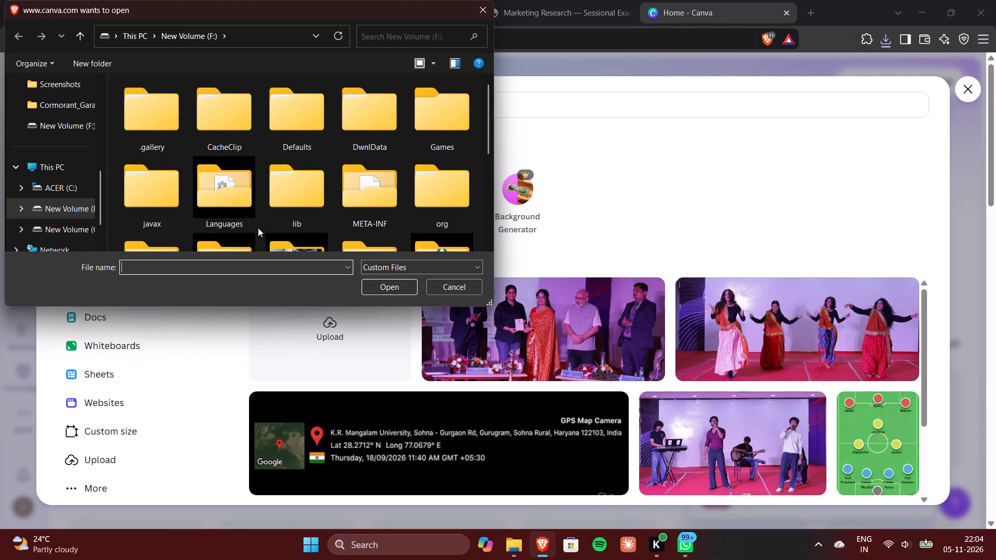
scroll(587, 190, down, 4)
scroll(398, 164, down, 3)
scroll(398, 164, up, 1)
scroll(398, 164, down, 2)
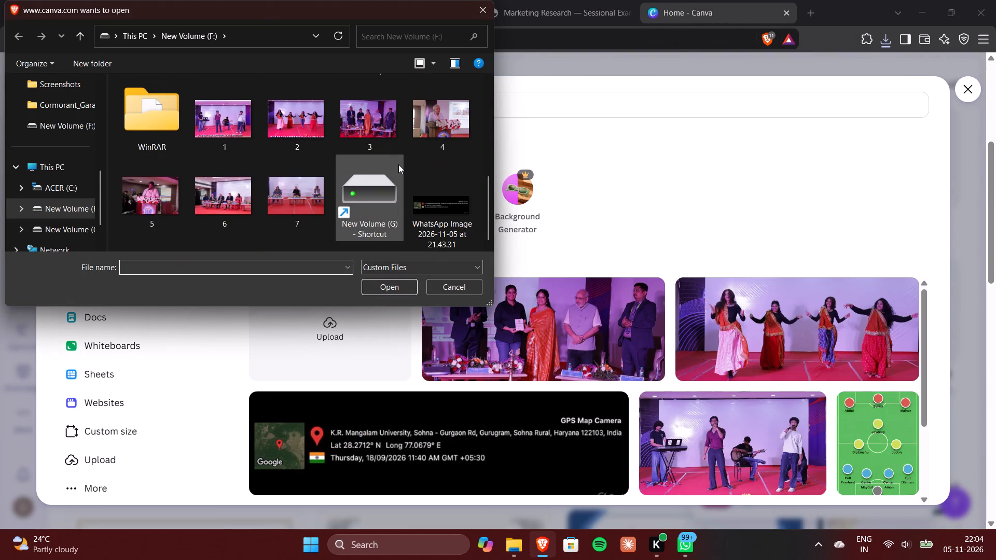
scroll(398, 164, up, 1)
scroll(398, 164, down, 2)
click(452, 149)
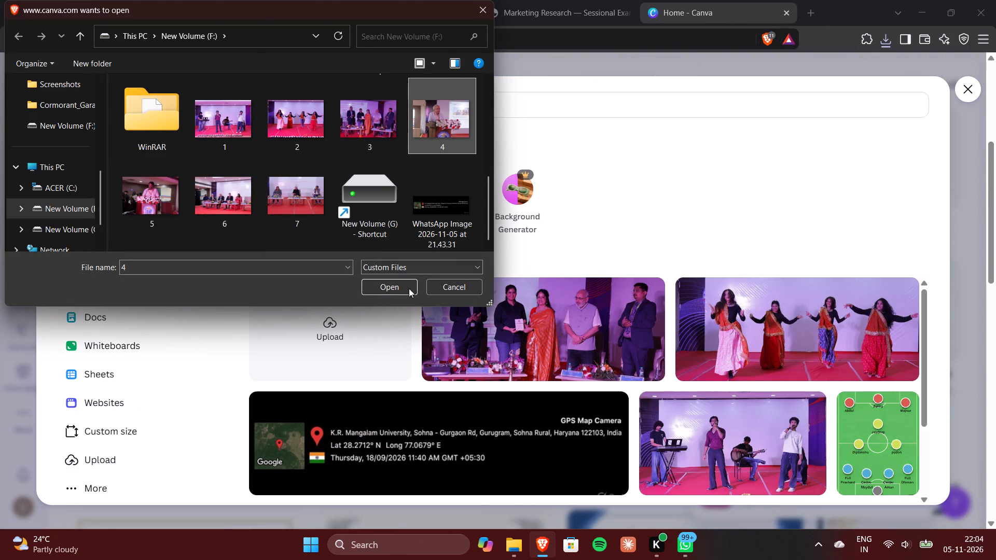
click(396, 289)
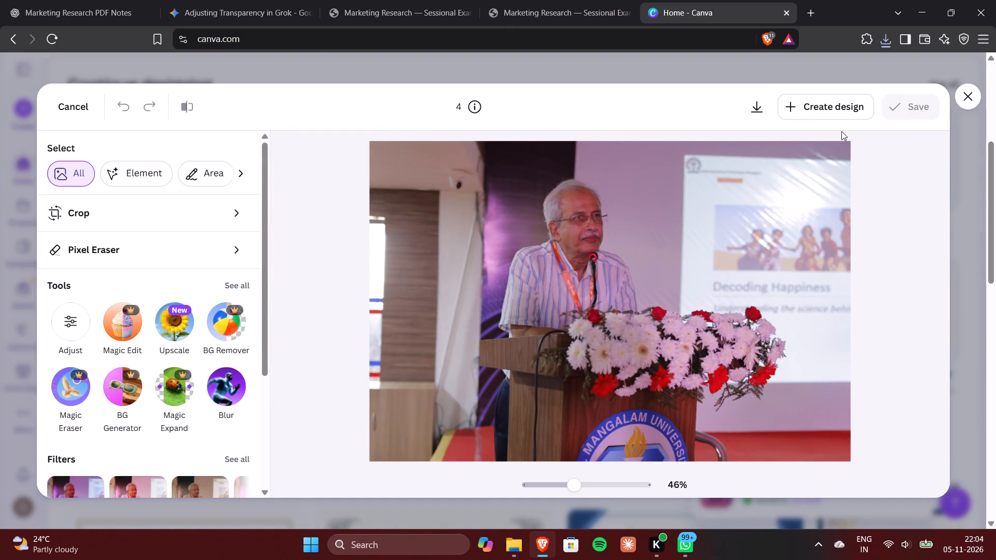
click(832, 115)
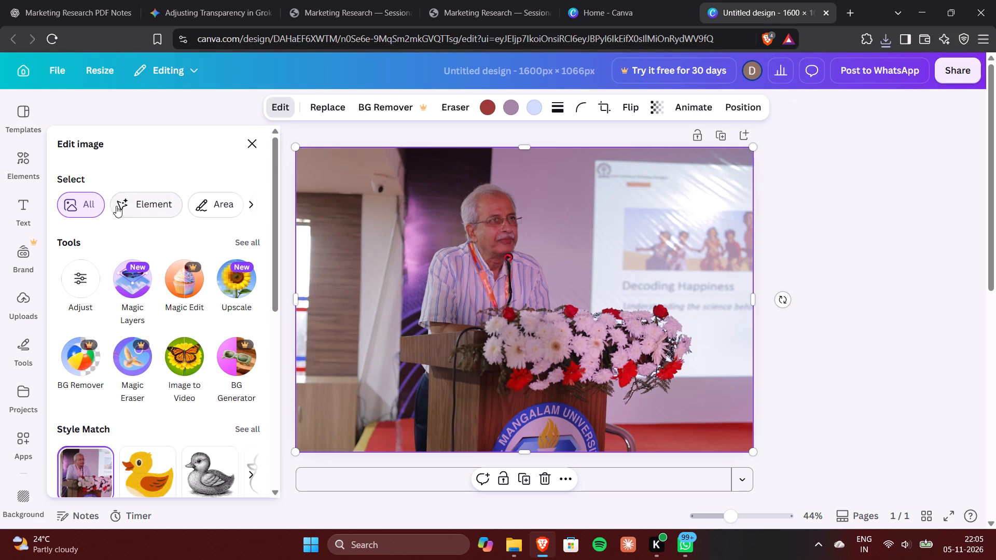
Add the uploaded GPS Map Camera banner image on top of the podium speaker photo.
click(39, 311)
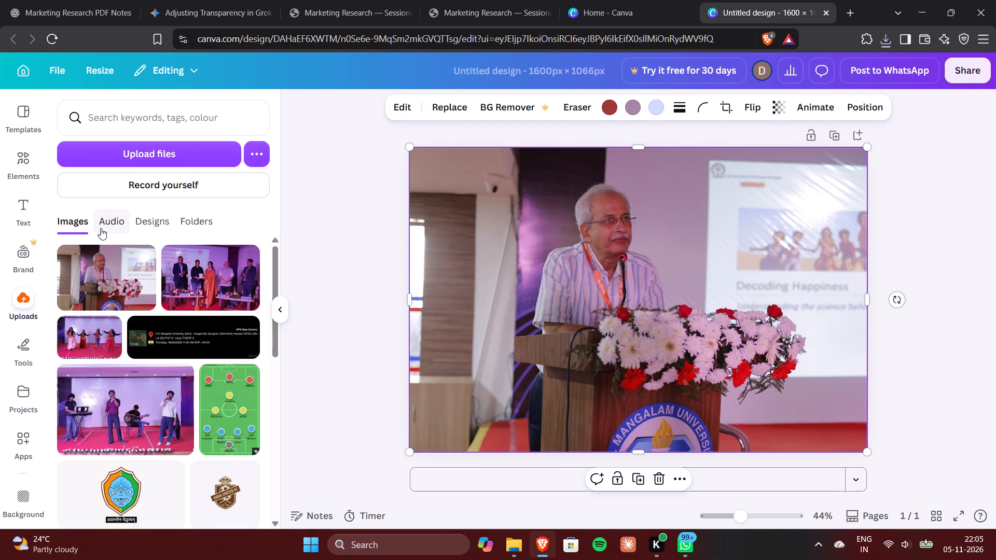
click(189, 334)
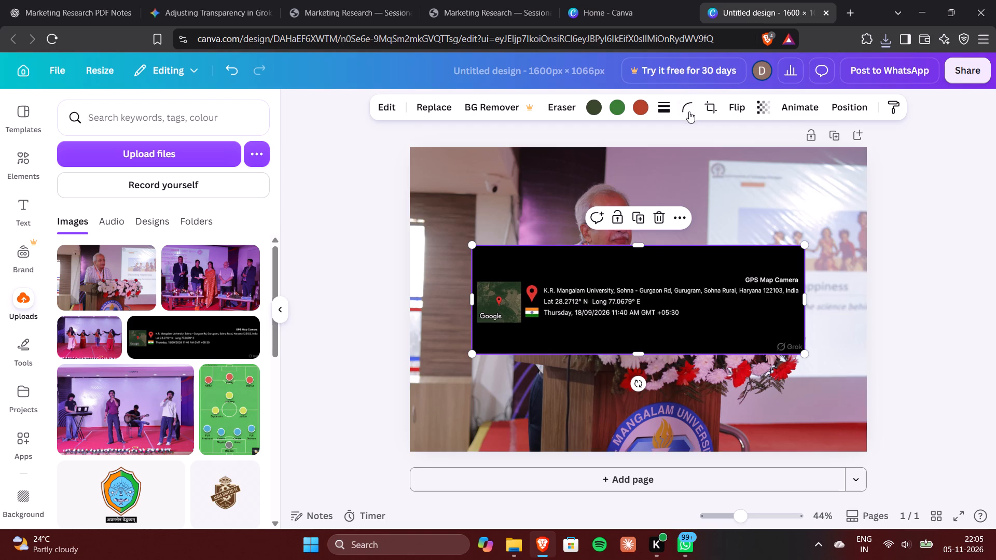
Crop the black space above and below the GPS Map Camera banner's text, leaving it about 181 px high.
drag(638, 248, 638, 263)
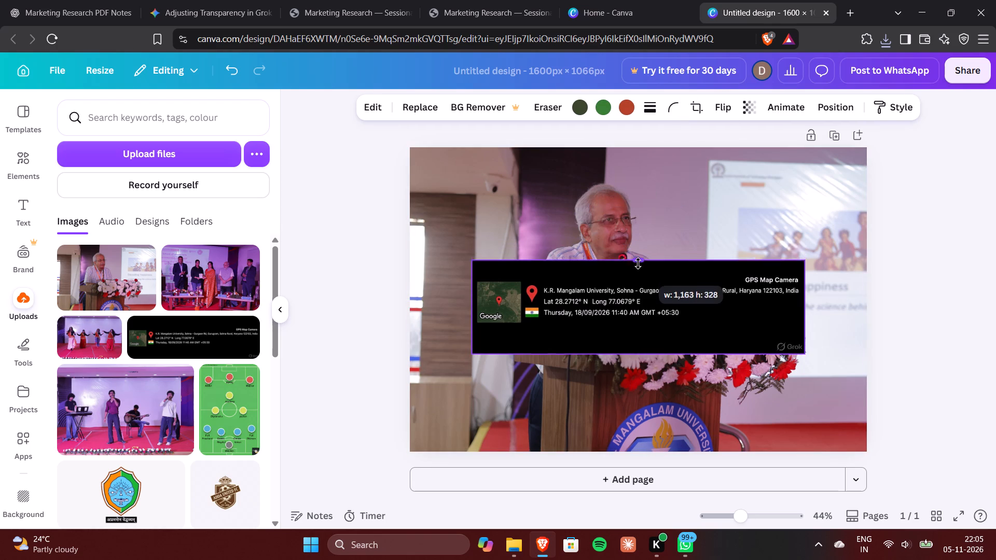
drag(638, 263, 640, 274)
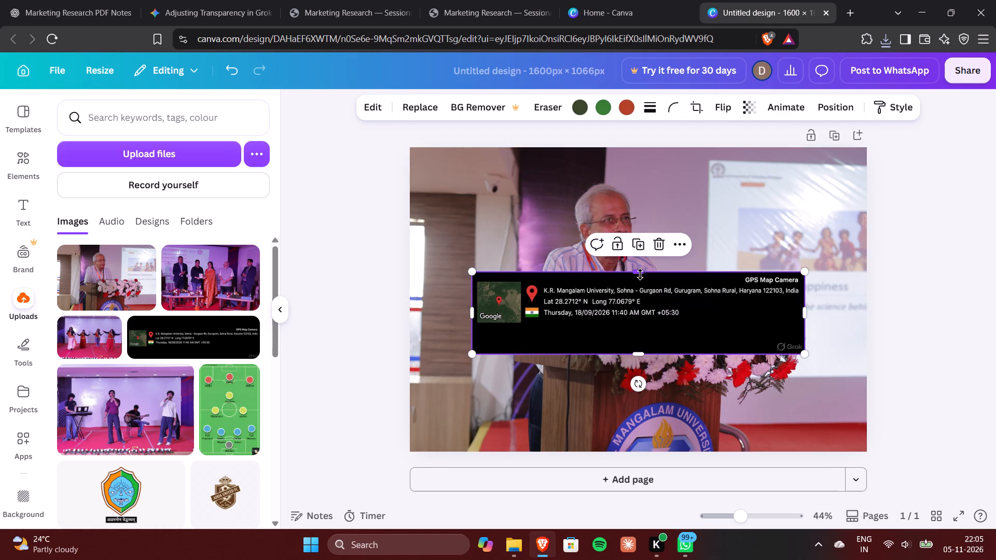
drag(636, 356, 638, 332)
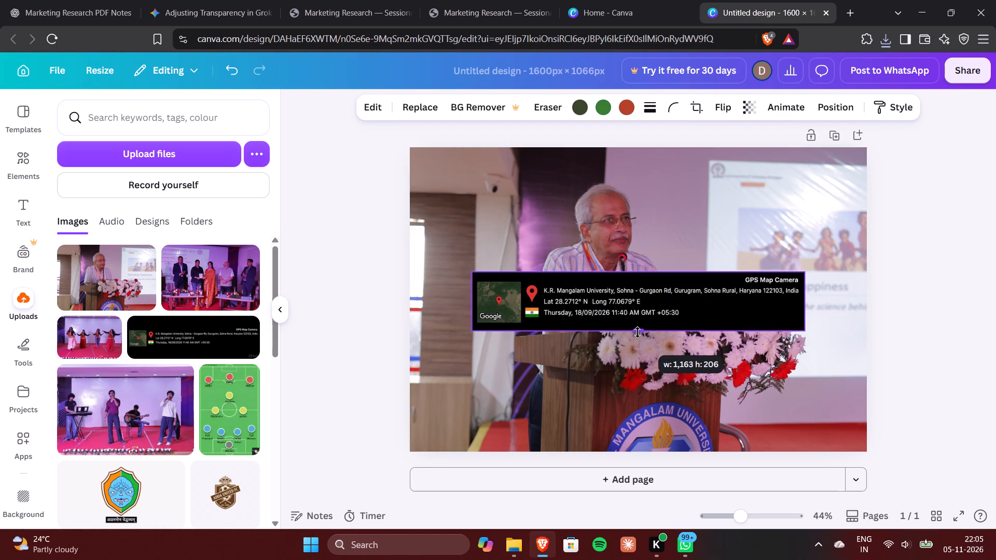
drag(638, 332, 640, 325)
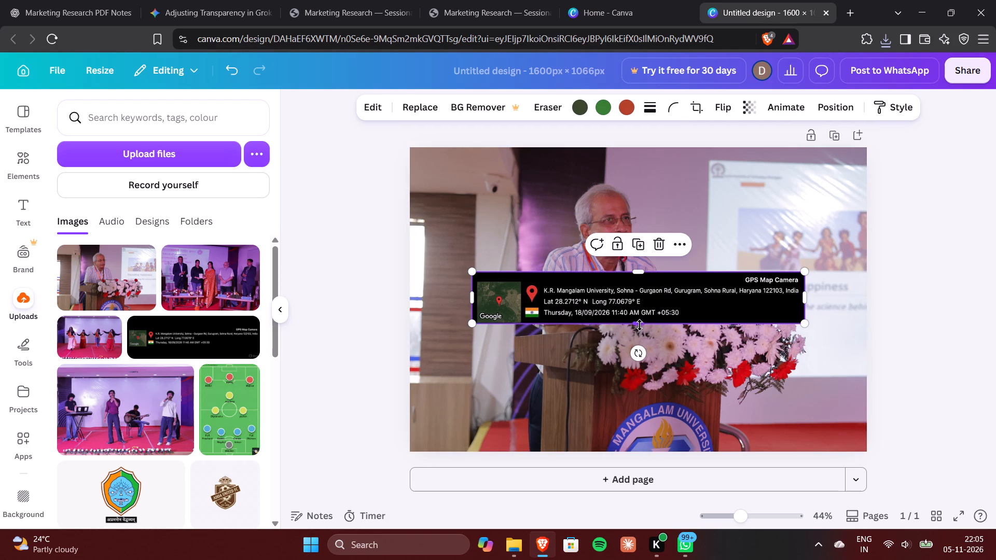
Move the cropped banner to the bottom of the photo and widen it to about 1,570 px, nearly the photo's full width.
drag(657, 284, 657, 343)
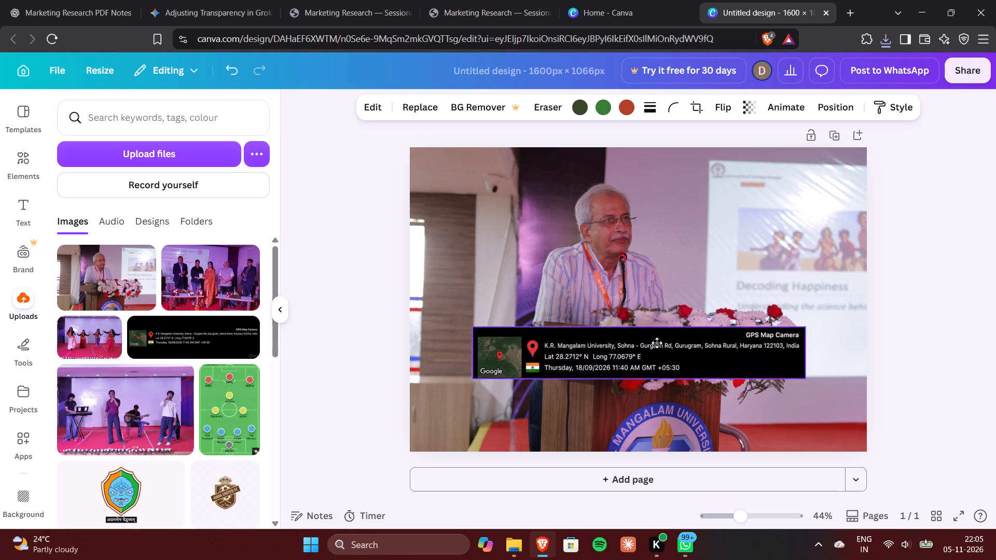
drag(657, 343, 657, 393)
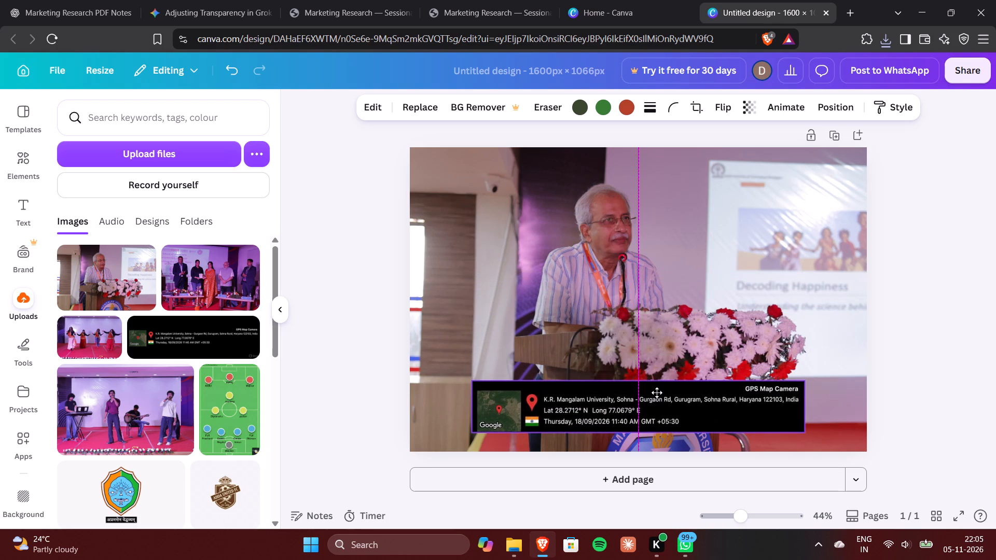
drag(657, 393, 660, 405)
drag(475, 414, 464, 412)
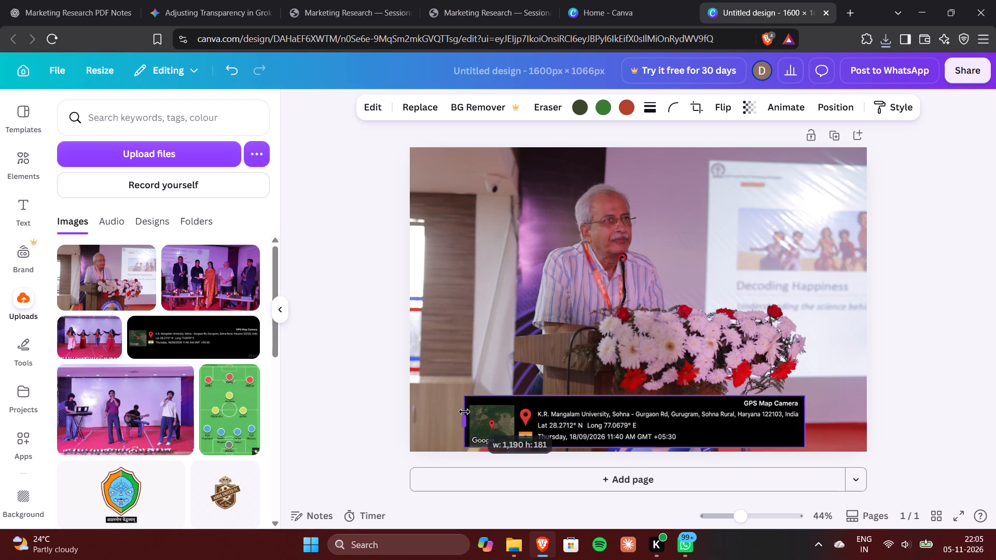
drag(464, 412, 419, 408)
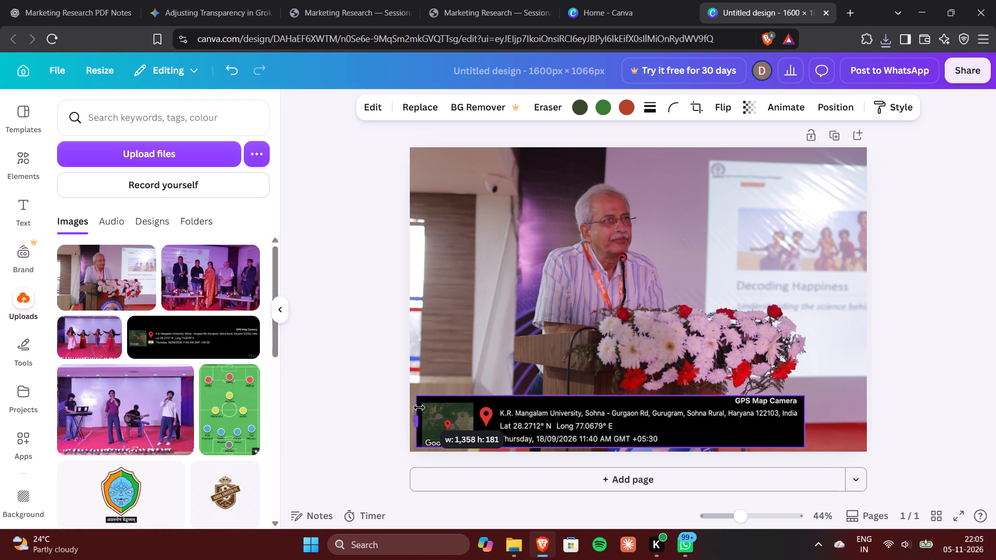
drag(419, 408, 417, 408)
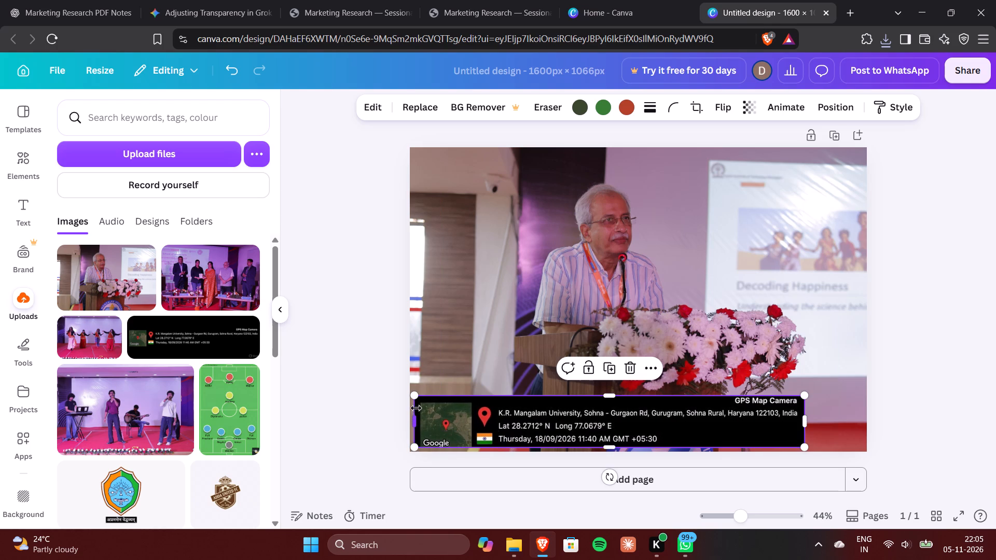
drag(806, 430, 808, 430)
drag(808, 430, 857, 442)
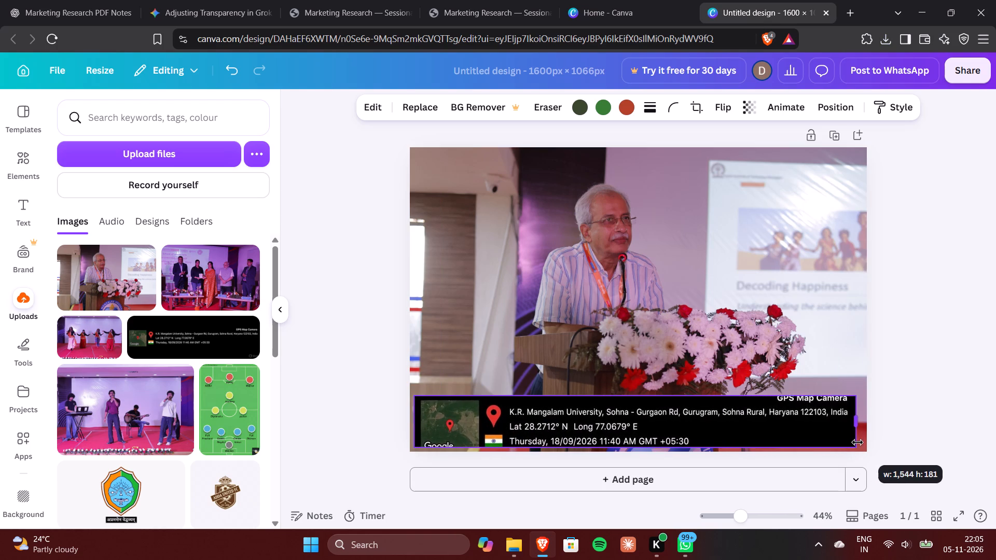
drag(857, 442, 863, 445)
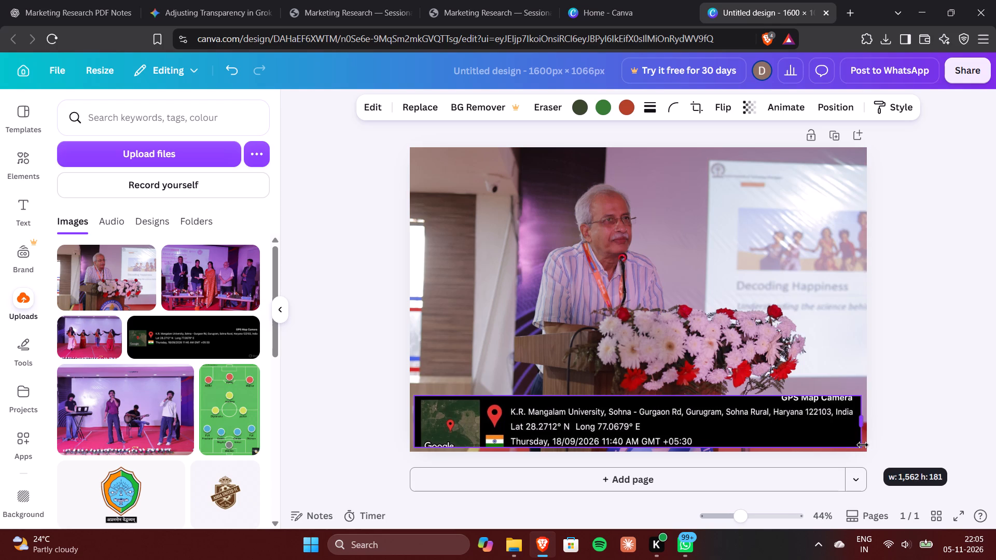
drag(863, 445, 864, 445)
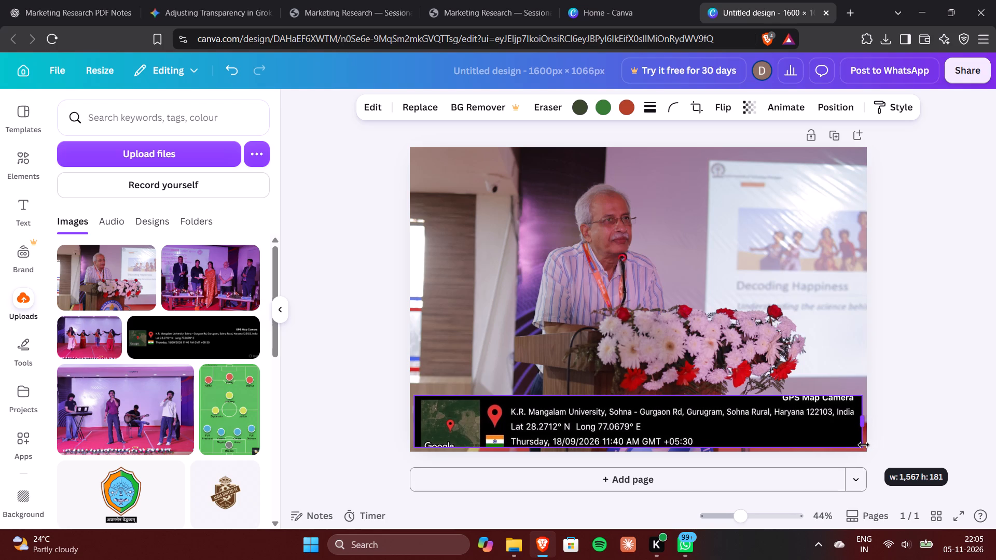
drag(864, 445, 865, 445)
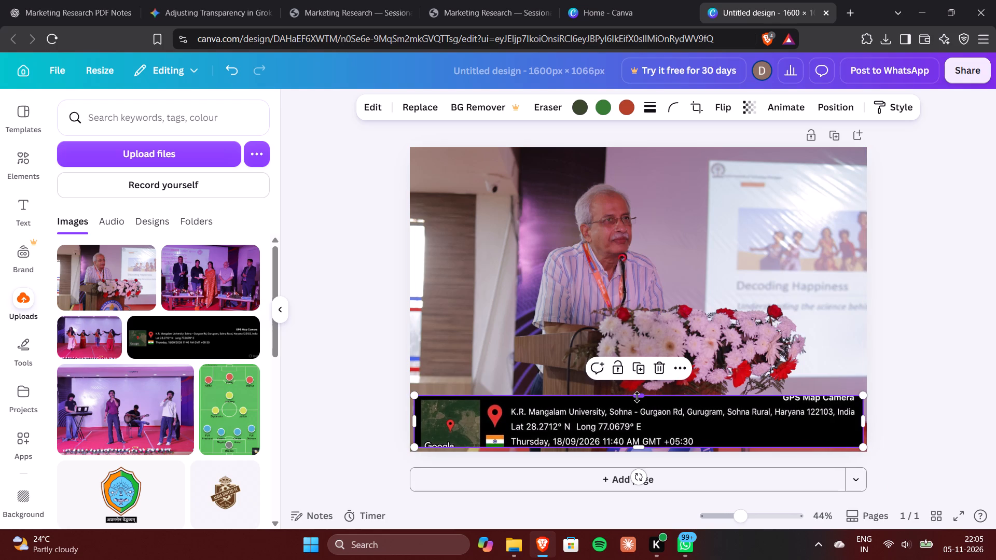
click(637, 397)
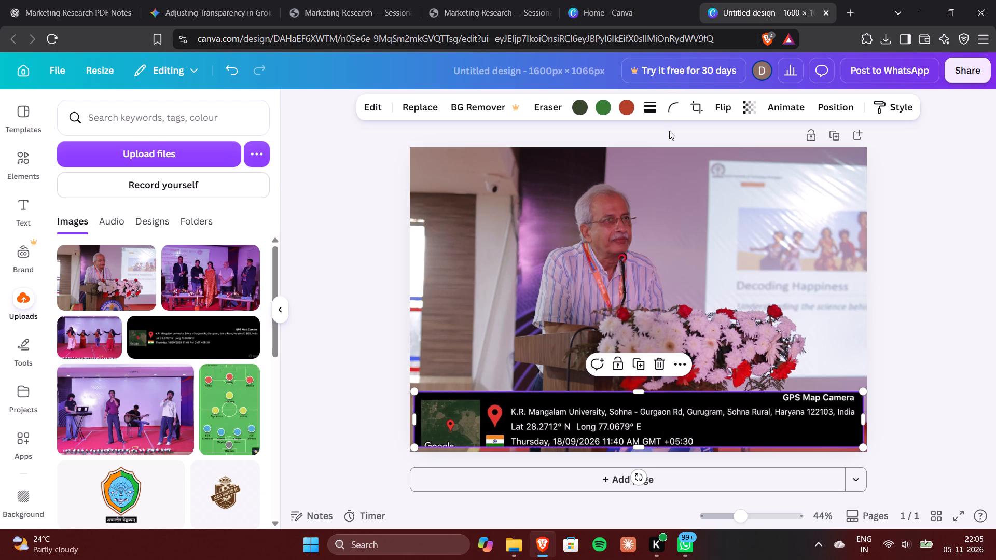
Lower the GPS Map Camera banner's transparency value so the photo shows faintly through its black background.
click(754, 105)
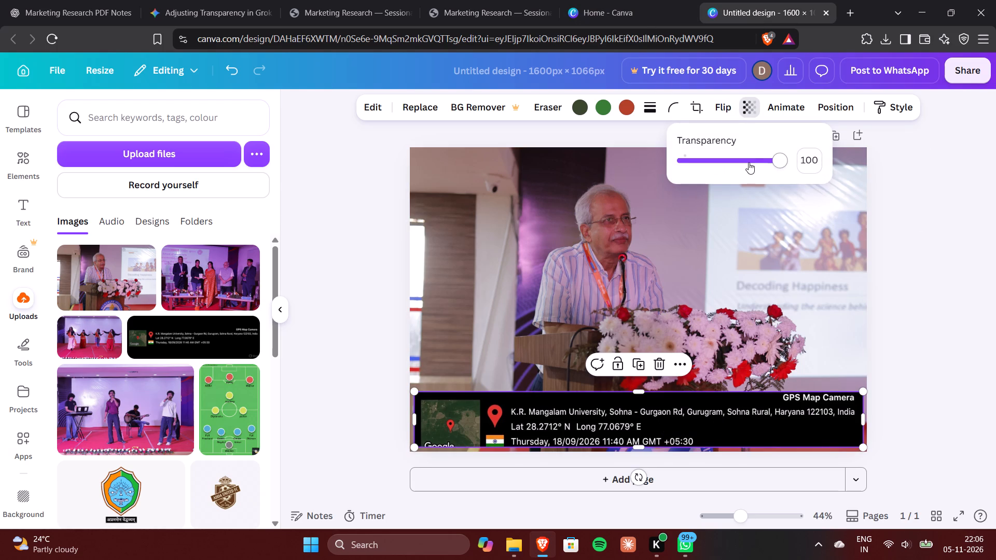
click(749, 162)
drag(749, 162, 760, 164)
click(910, 170)
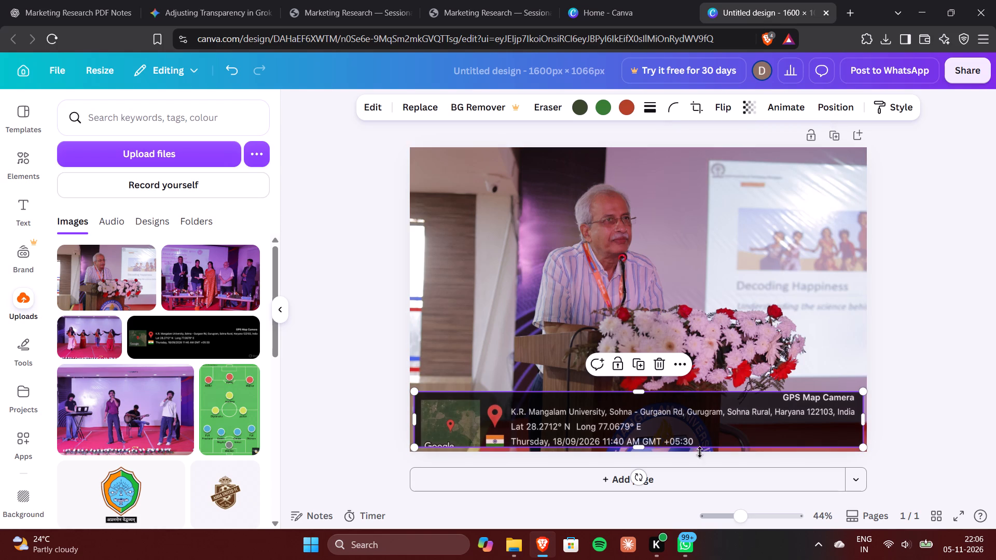
Extend the banner's lower crop to about 230 px high to include the full map thumbnail, and centre it near the photo's bottom edge.
drag(642, 448, 643, 456)
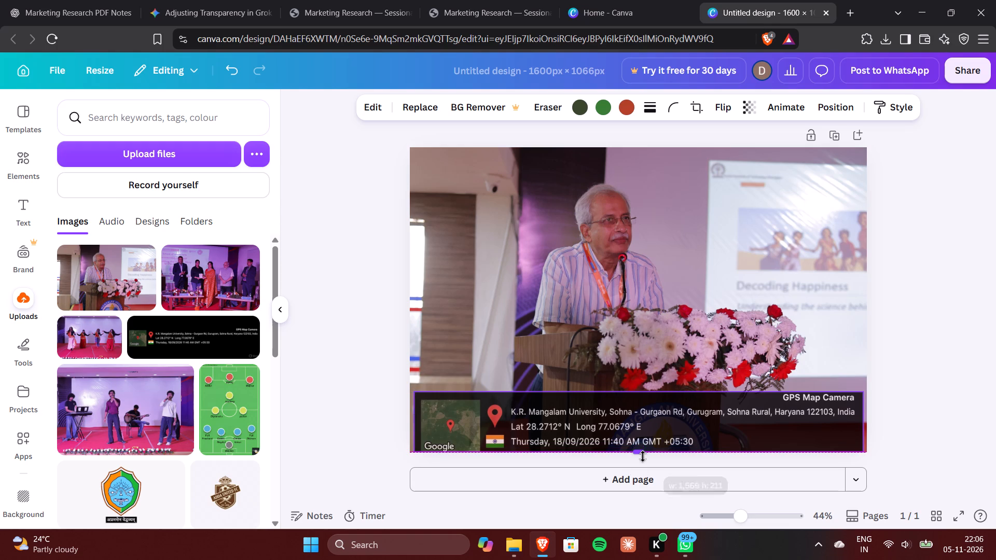
drag(643, 456, 642, 456)
drag(651, 400, 652, 394)
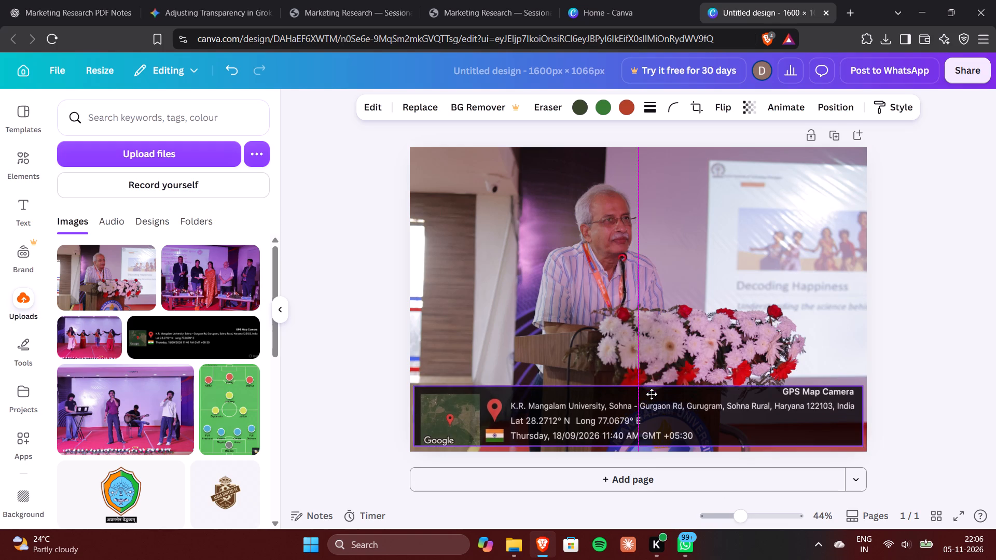
drag(652, 394, 654, 386)
drag(638, 434, 638, 439)
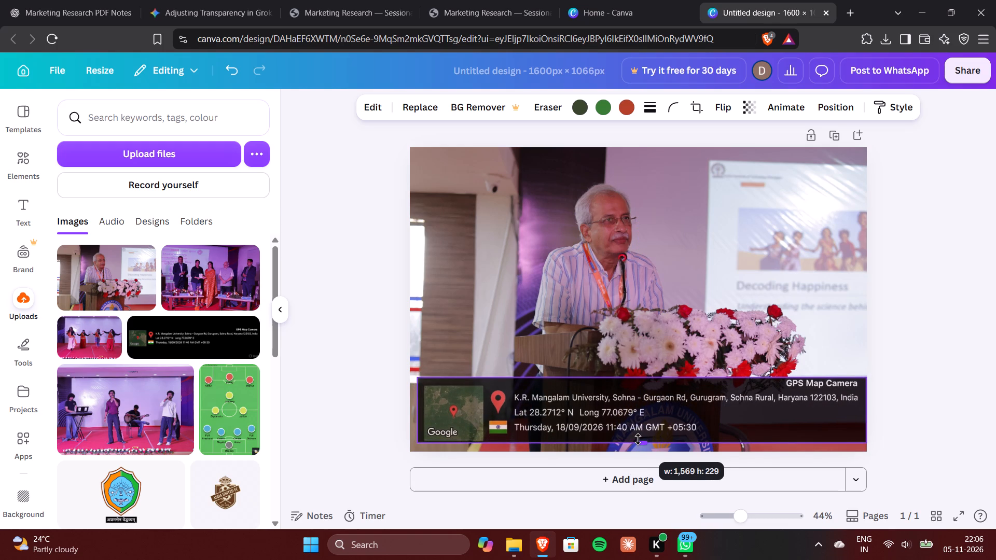
drag(638, 439, 639, 441)
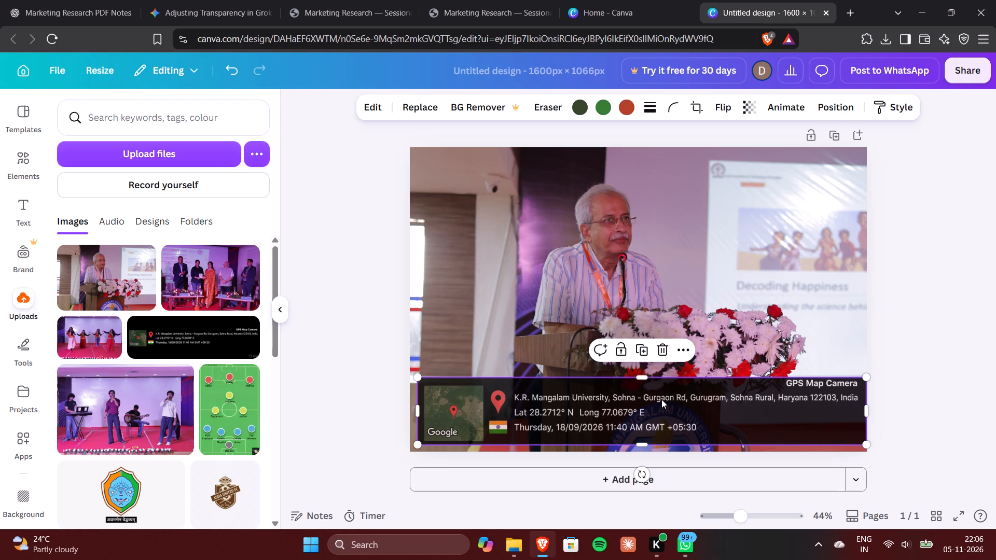
click(663, 395)
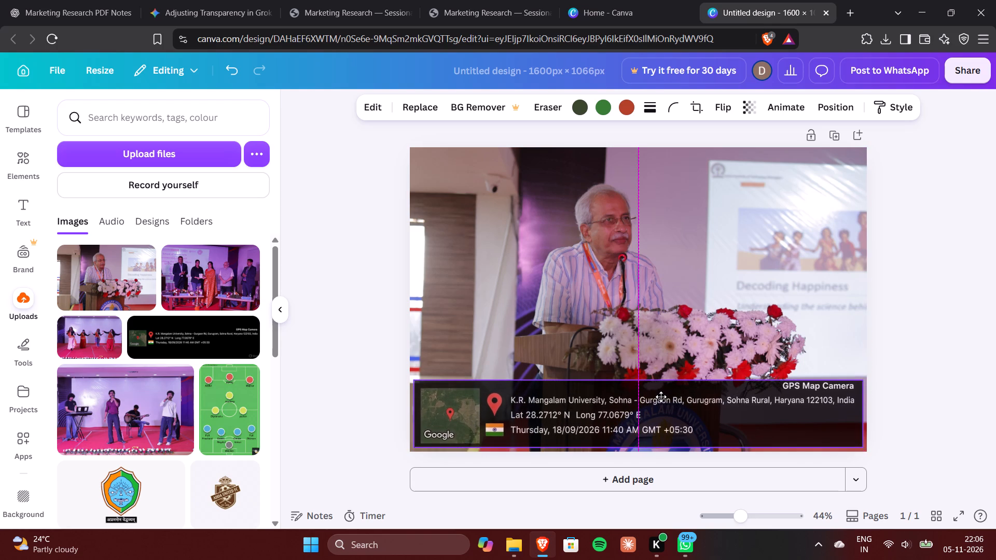
Check the banner's transparency setting and deselect the banner.
click(748, 114)
click(907, 163)
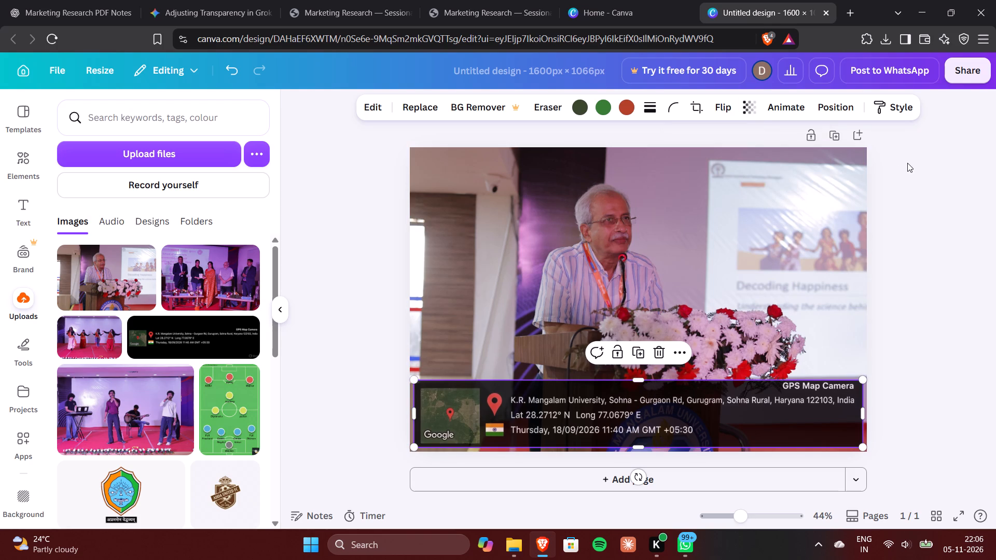
click(933, 333)
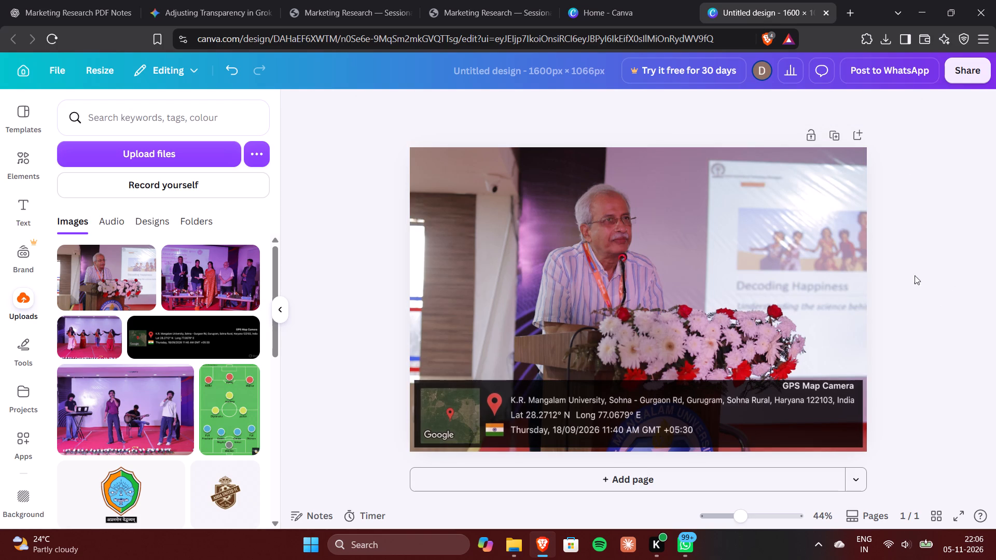
Download the design as a PNG named 4 on New Volume (G:).
click(957, 65)
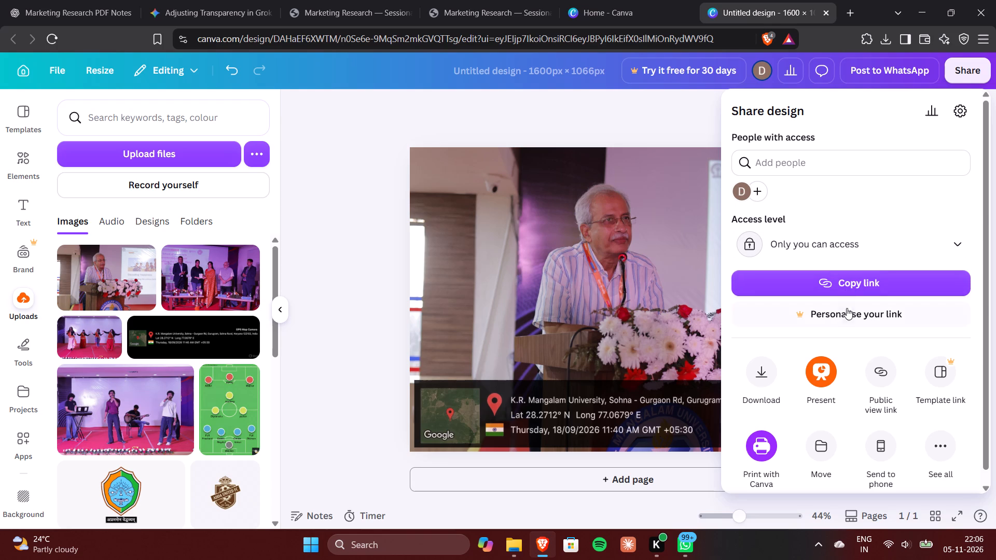
click(766, 366)
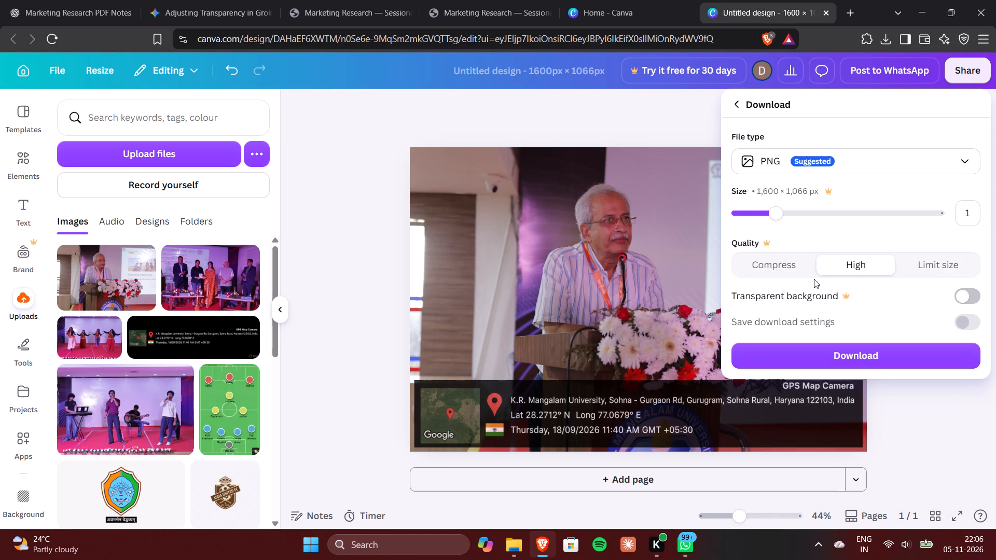
click(854, 349)
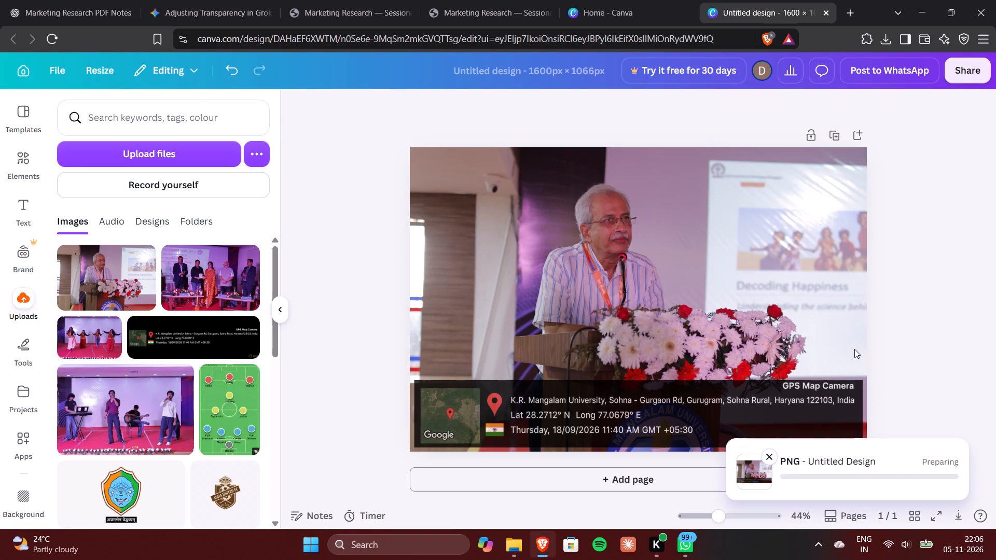
key(BackSpace)
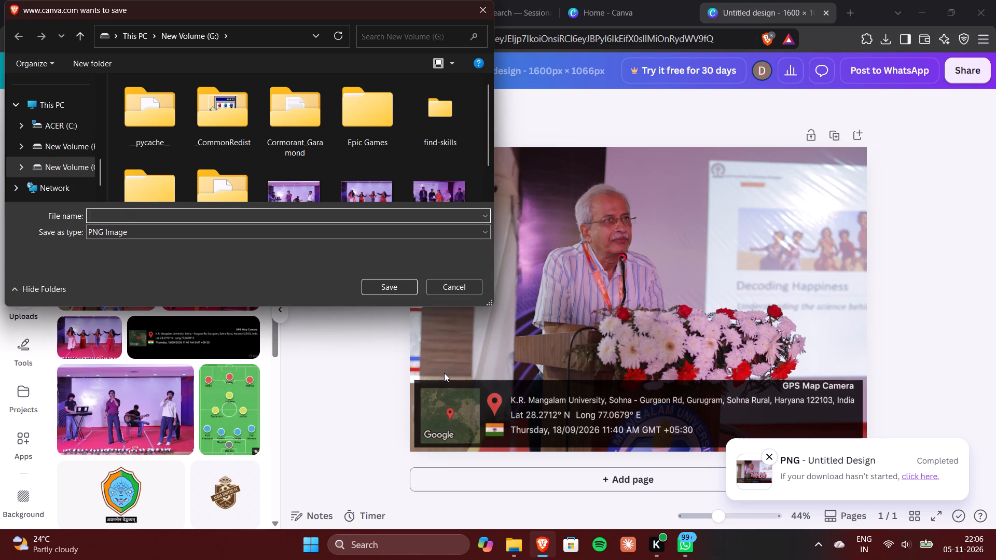
key(4)
scroll(409, 173, up, 1)
scroll(409, 173, down, 1)
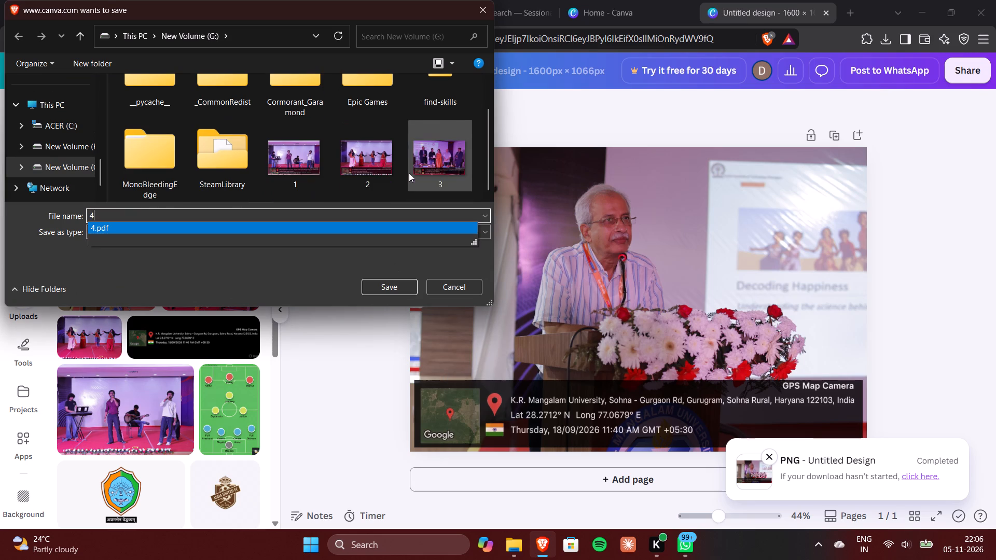
scroll(409, 173, down, 1)
click(395, 288)
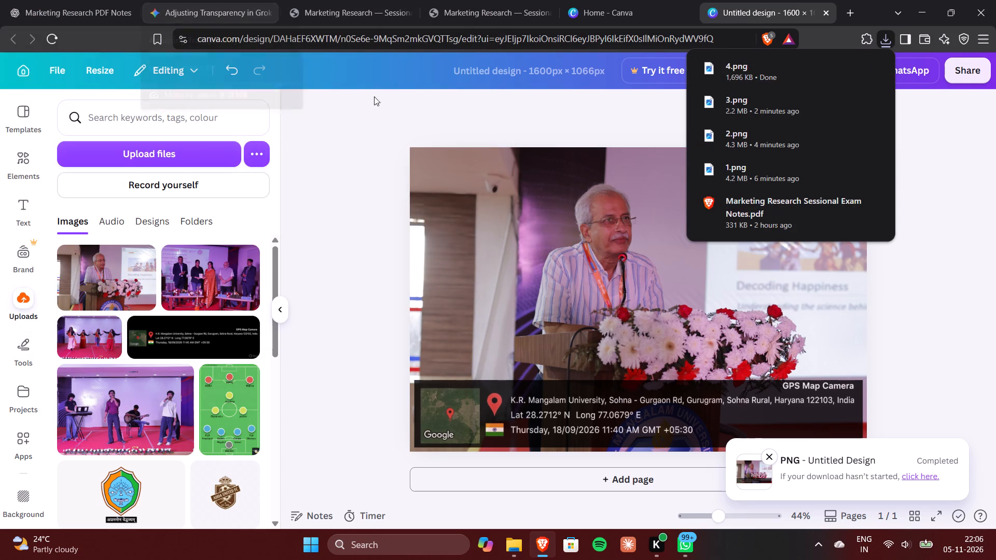
click(327, 188)
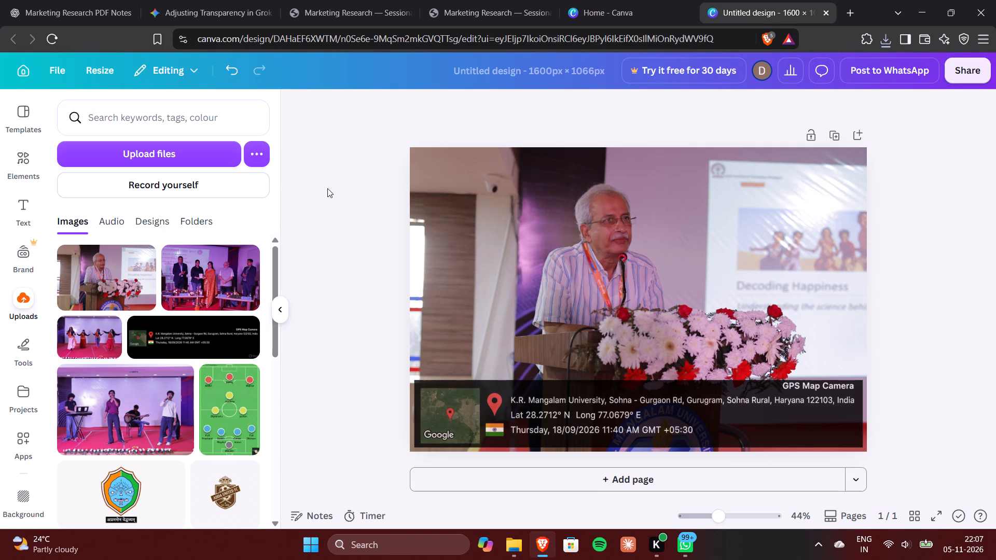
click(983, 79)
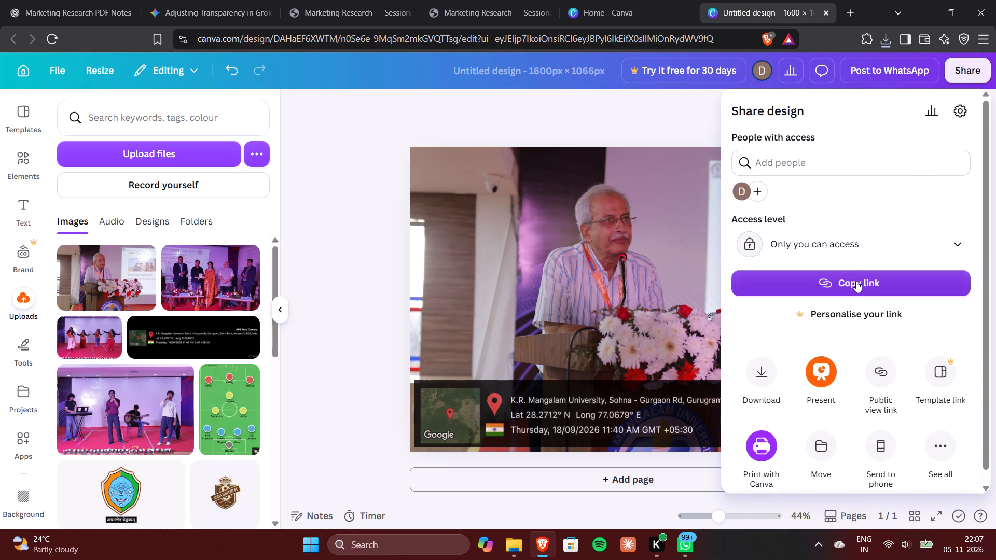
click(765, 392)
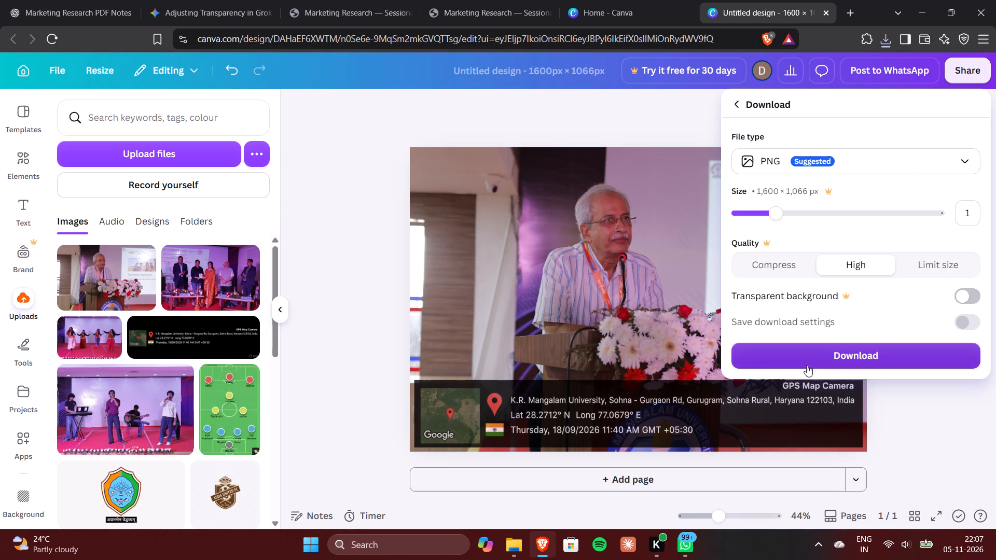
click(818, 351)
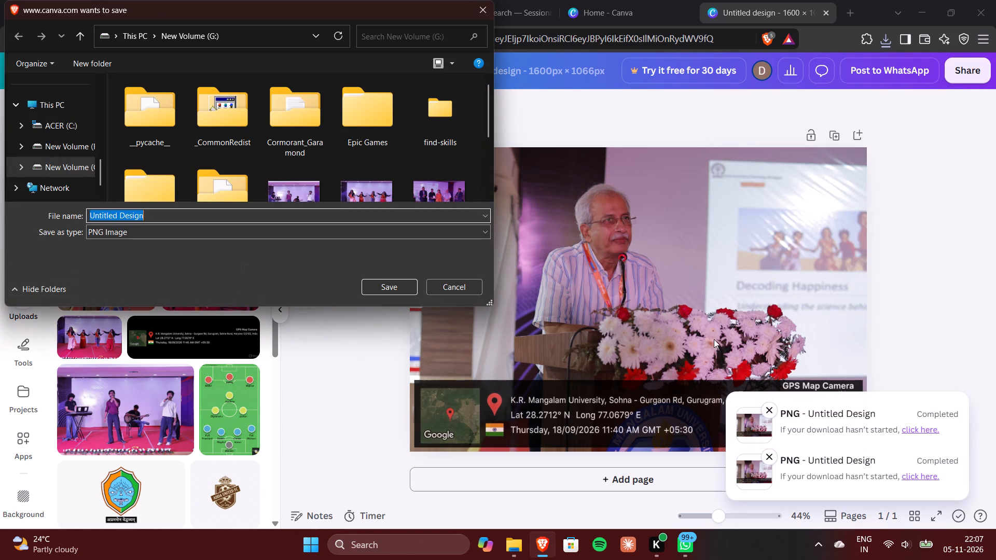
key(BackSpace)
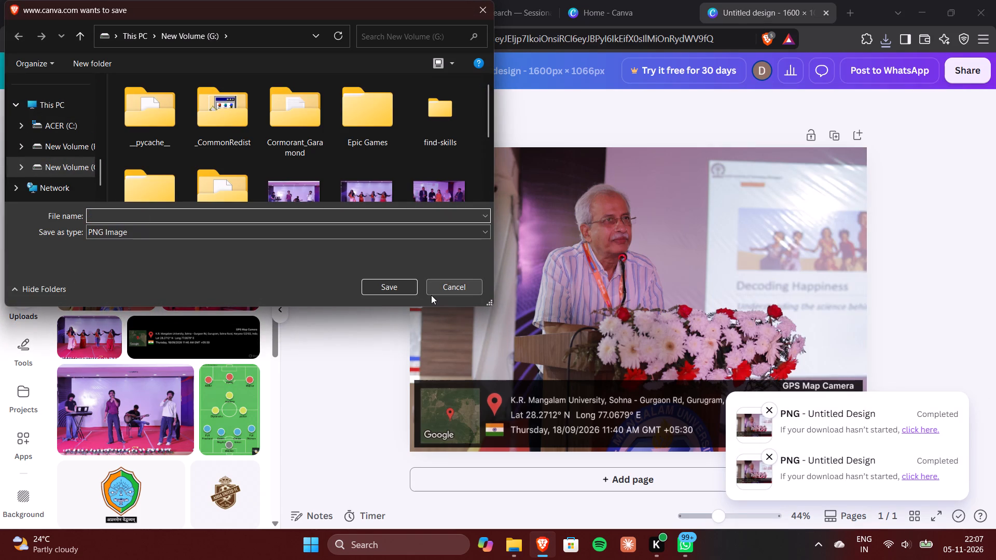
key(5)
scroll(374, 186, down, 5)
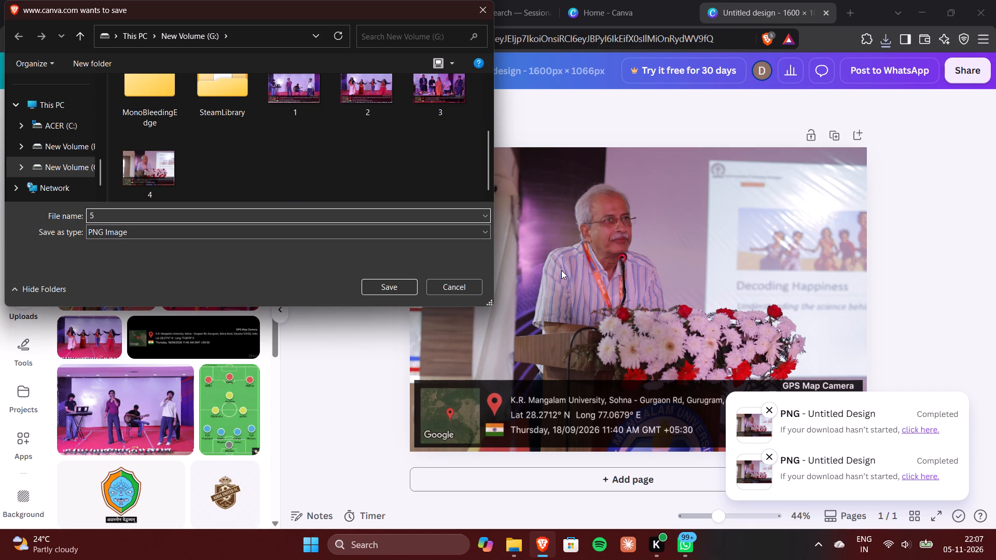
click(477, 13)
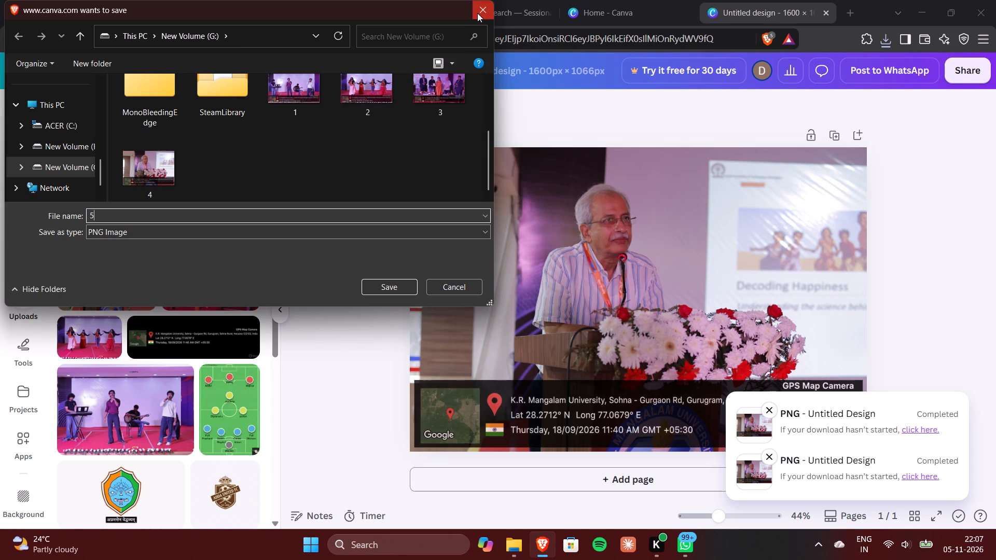
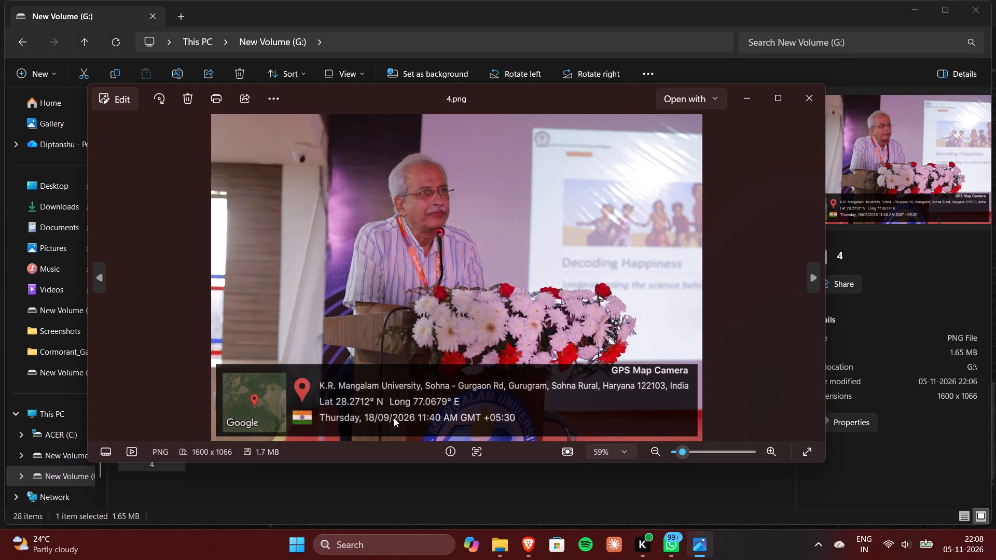
Review the exported photos 3, 2 and 1 on New Volume (G:) to check their GPS Map Camera banners.
click(627, 495)
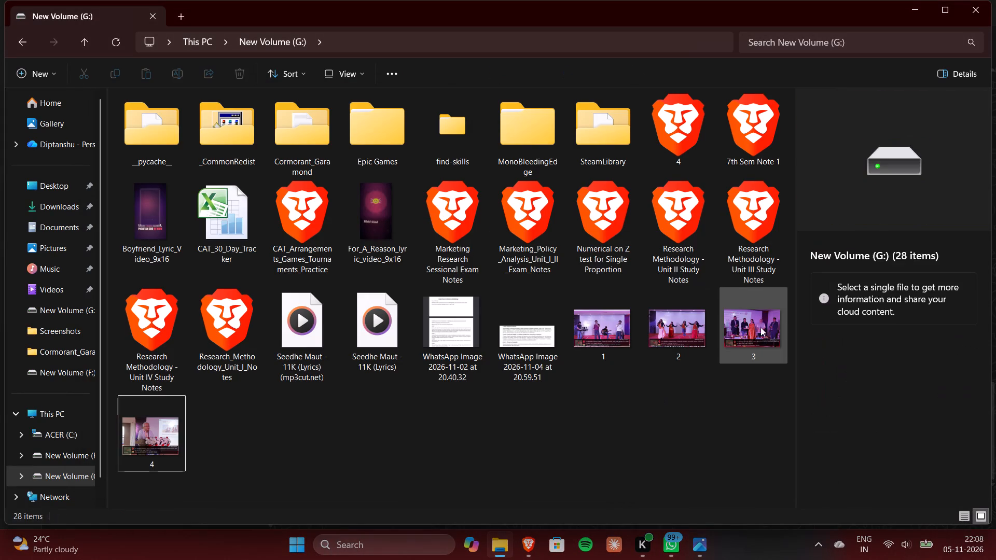
double_click(763, 331)
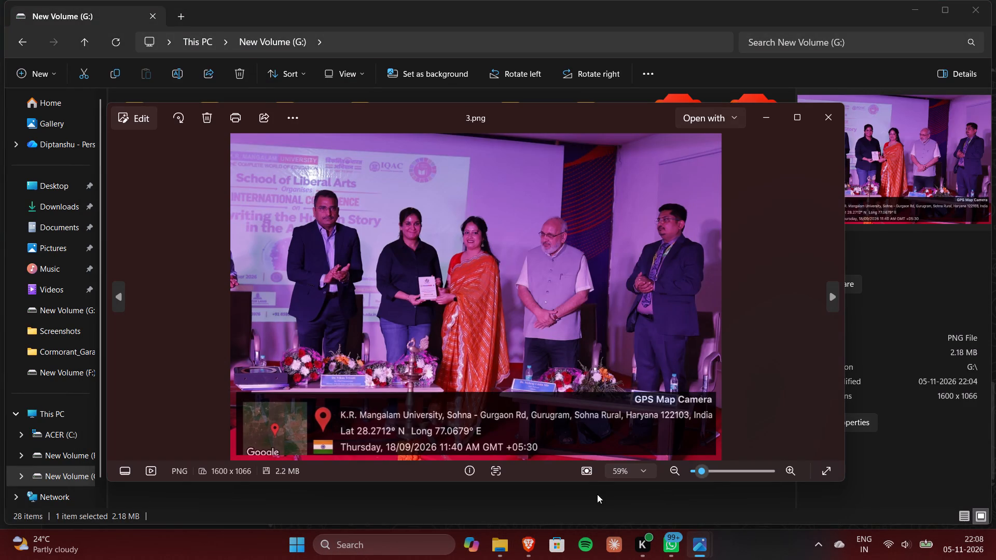
click(473, 523)
double_click(652, 323)
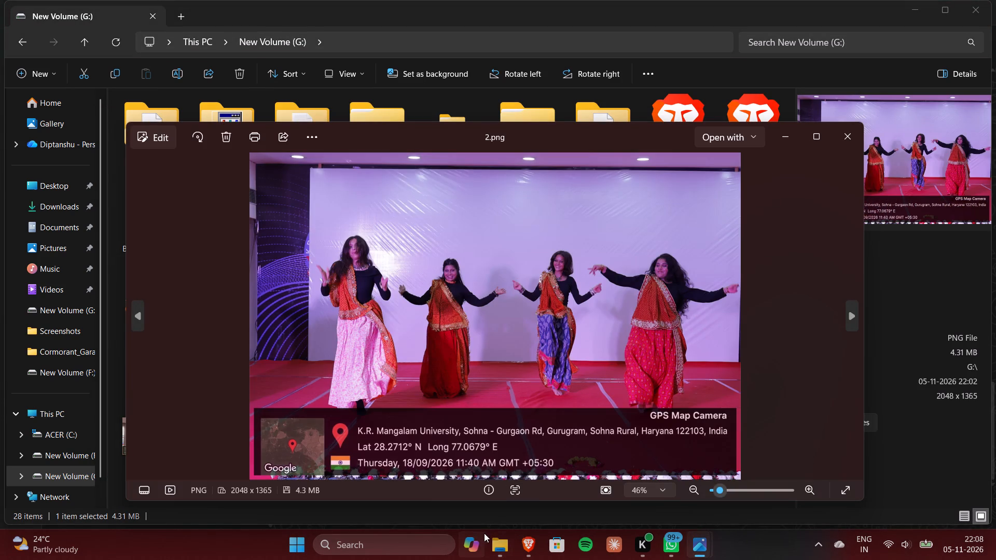
click(522, 511)
double_click(596, 353)
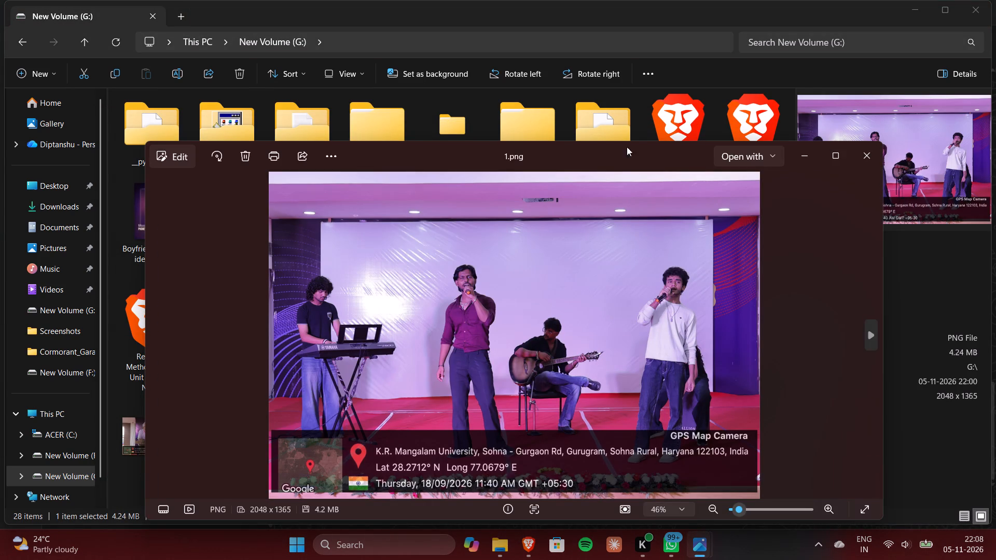
click(867, 165)
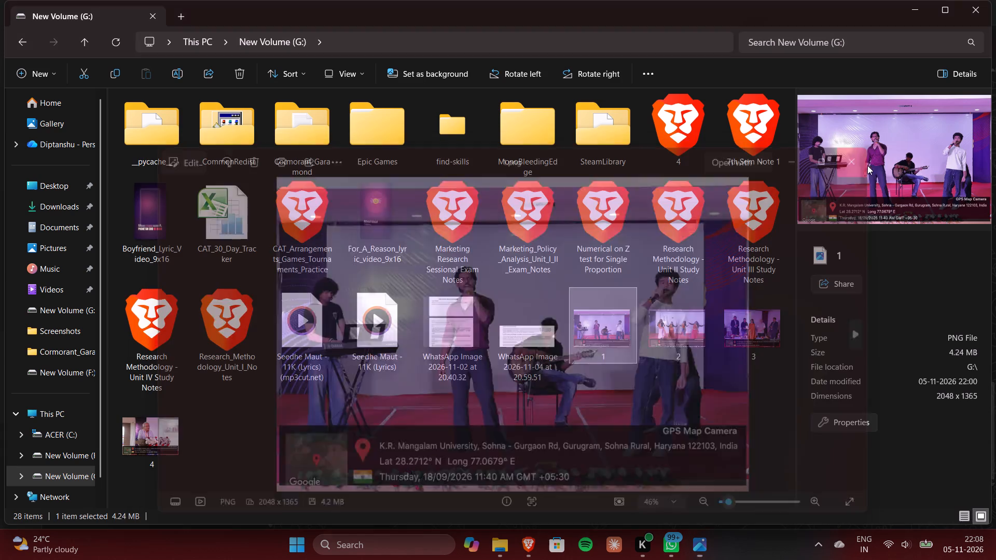
click(398, 480)
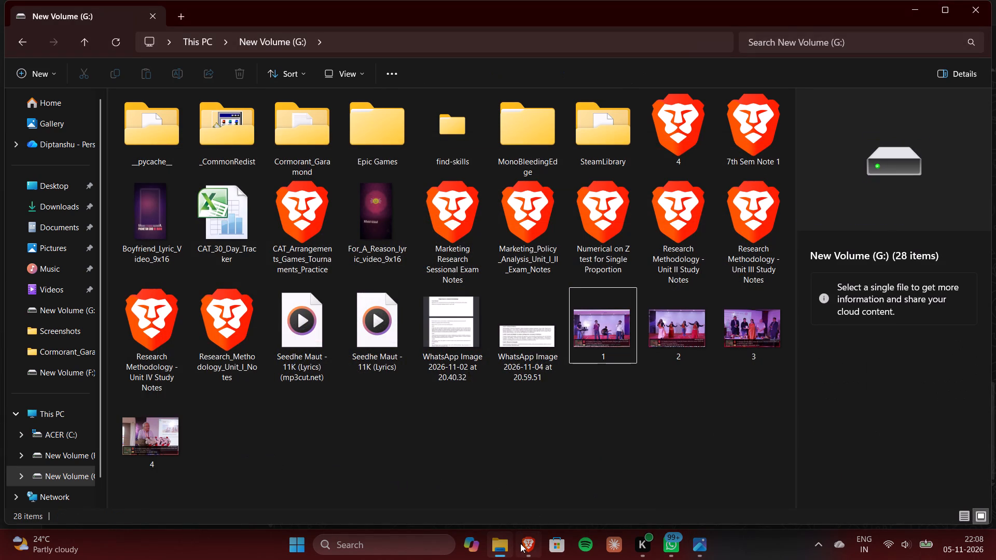
Back in Canva, close the finished design, upload photo 5 from New Volume (F:), and create a design from it.
click(520, 543)
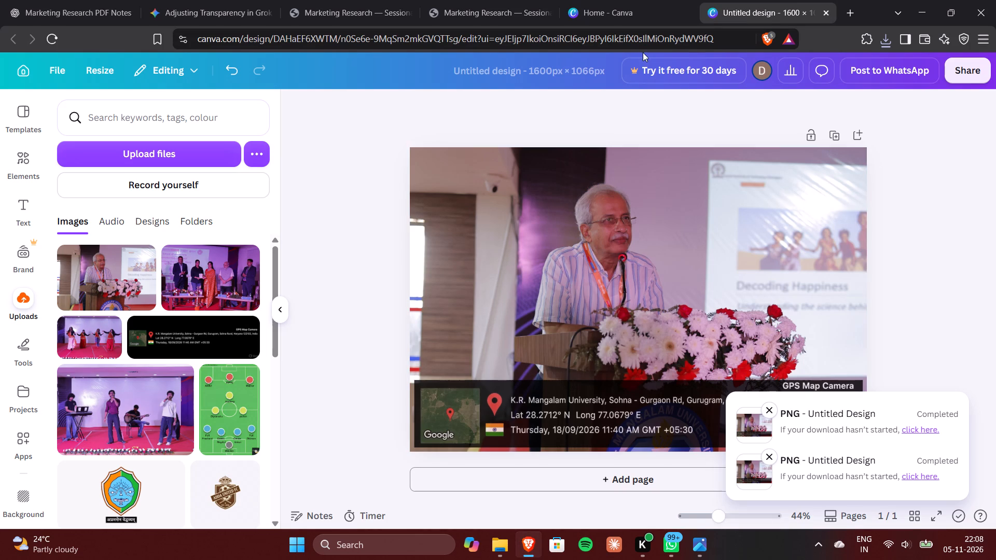
click(828, 12)
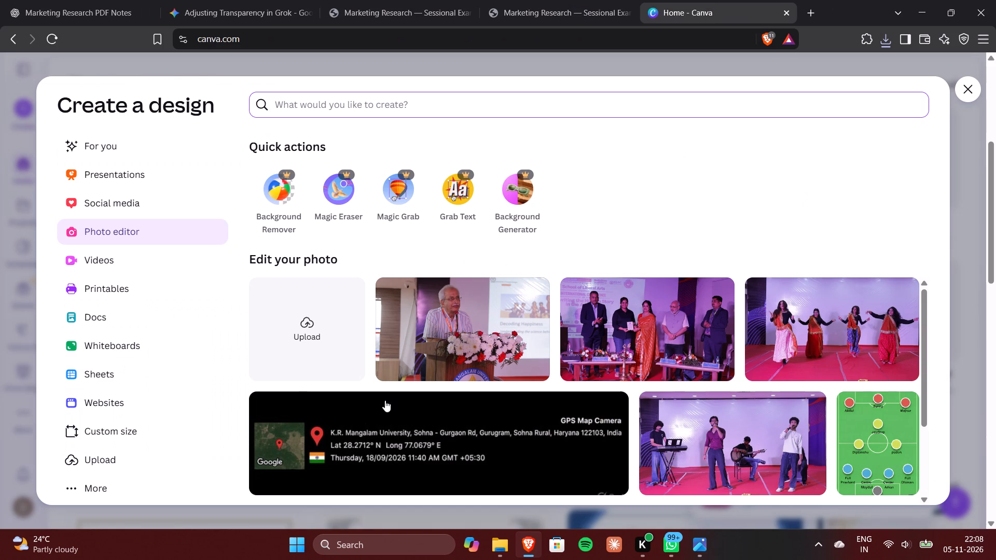
click(303, 351)
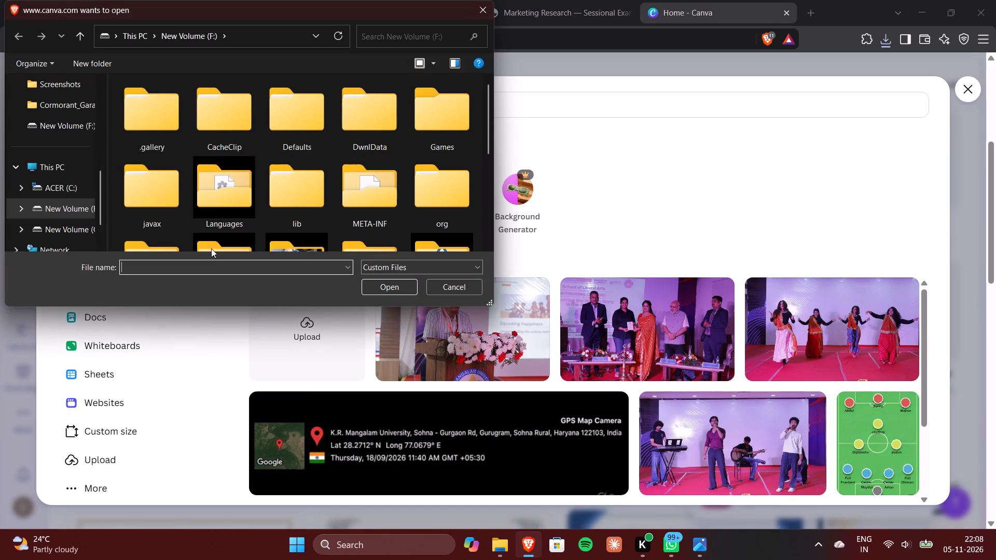
scroll(225, 172, down, 9)
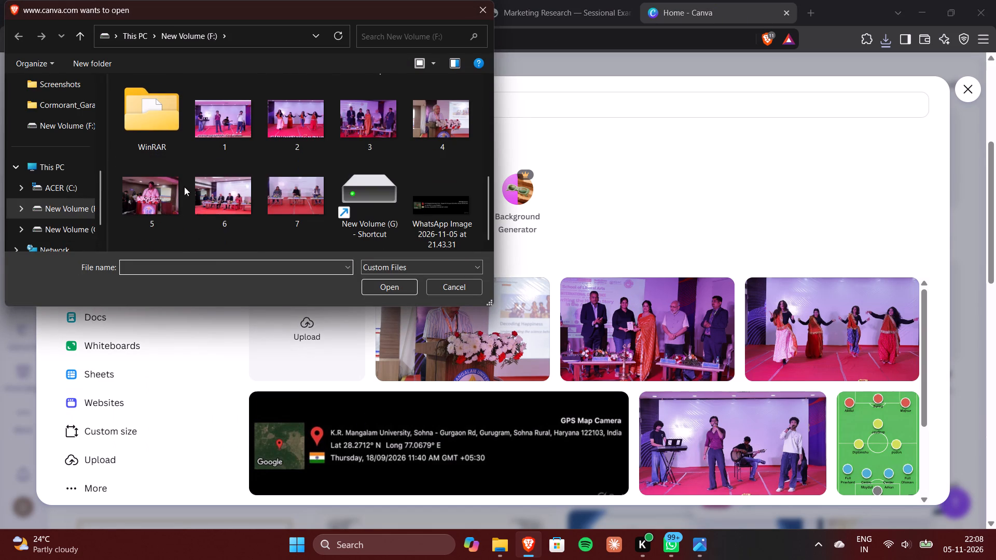
click(155, 194)
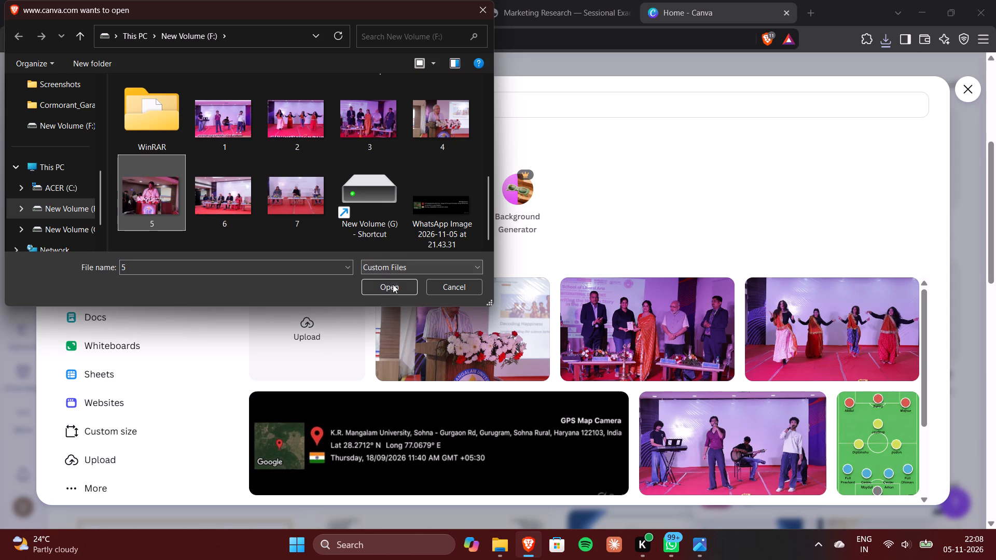
click(393, 284)
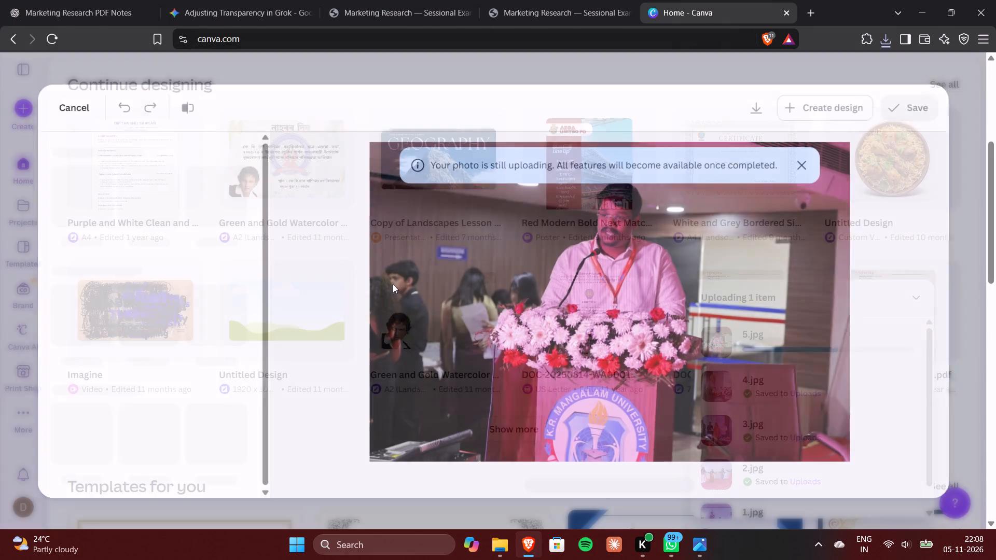
click(842, 110)
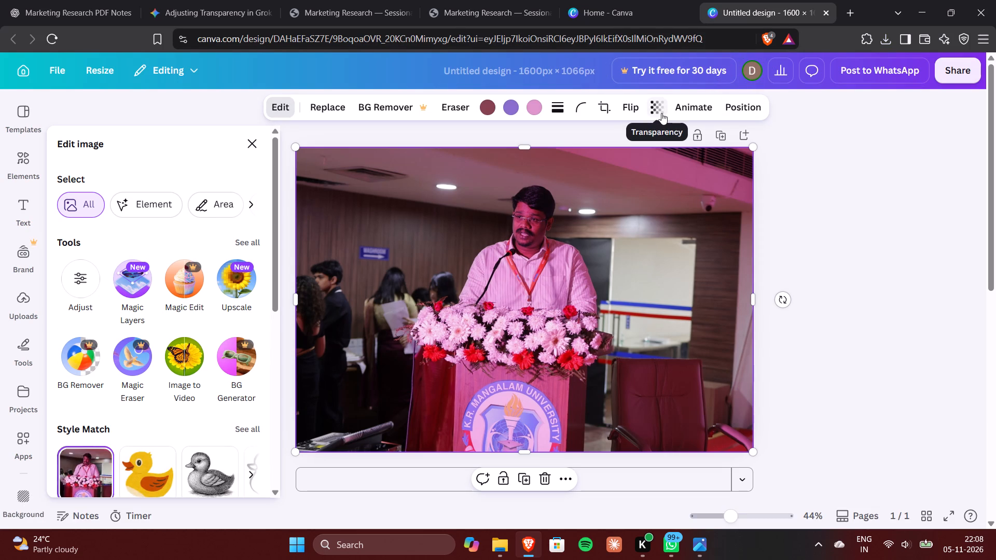
Add the uploaded GPS Map Camera banner to the photo and crop its top and bottom to about 195 px high.
click(18, 314)
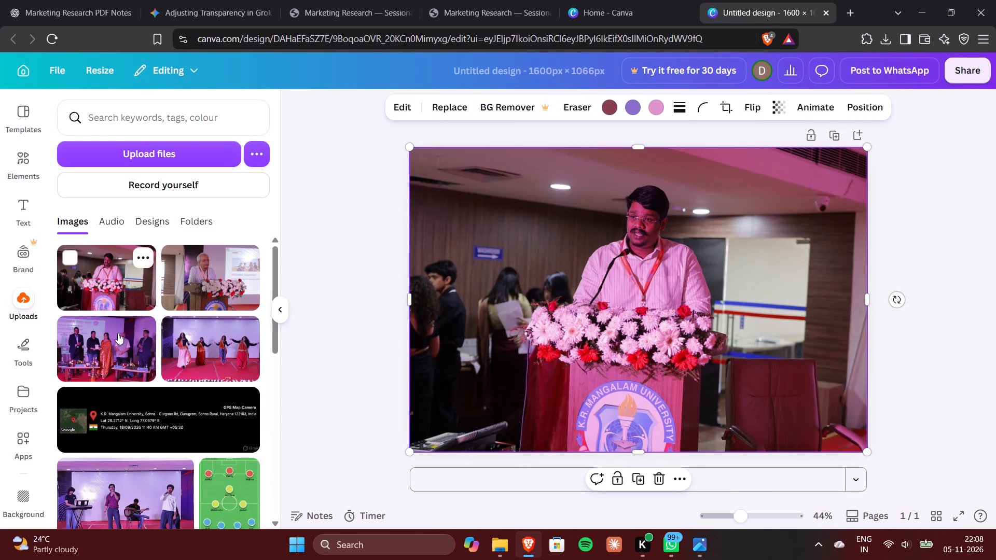
drag(174, 403, 189, 405)
click(189, 405)
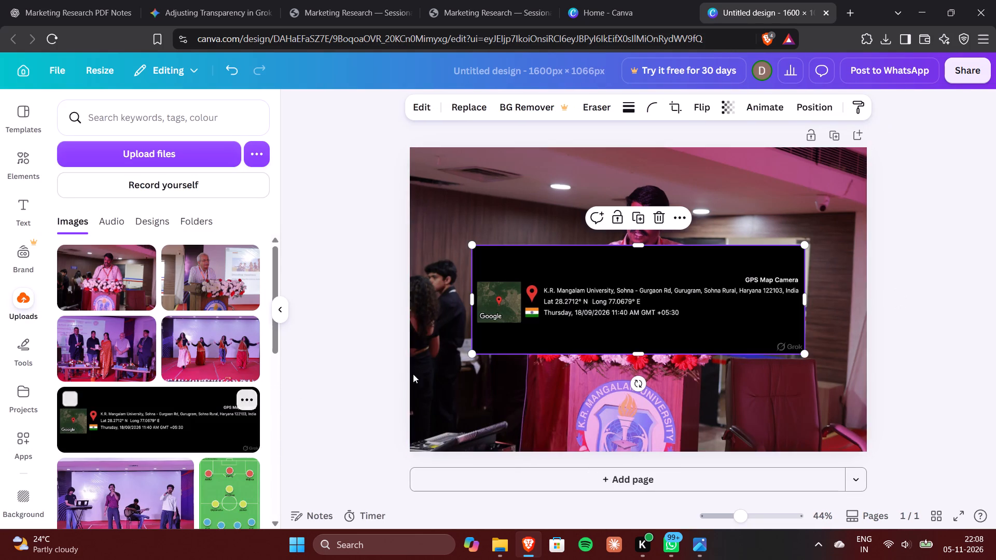
drag(640, 248, 646, 257)
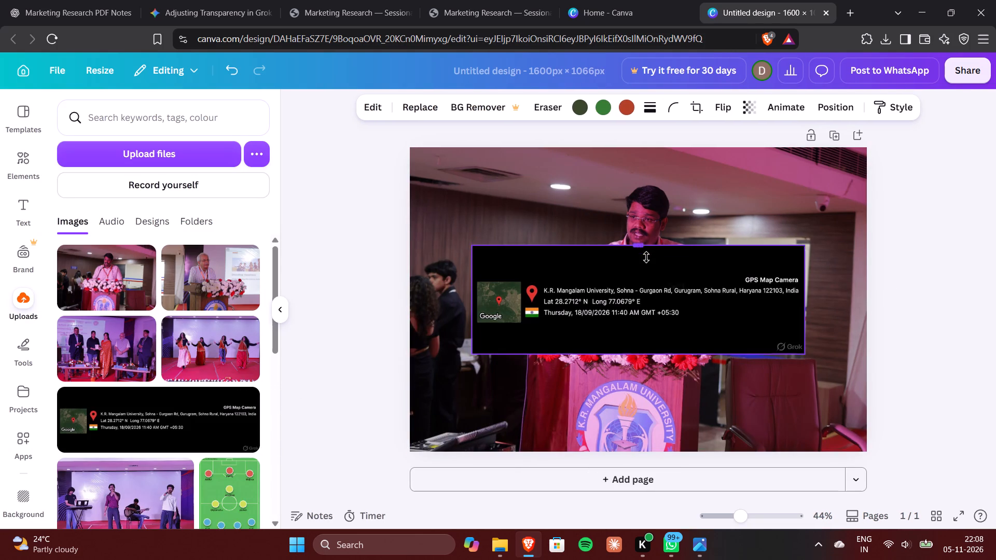
drag(646, 257, 648, 275)
drag(643, 350, 640, 327)
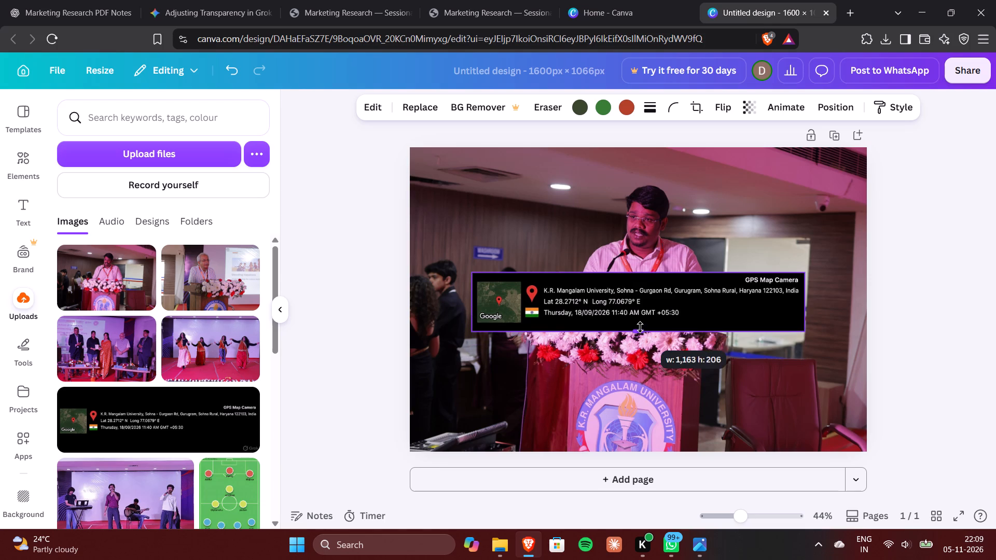
drag(640, 327, 641, 325)
Move the cropped banner down to the photo's bottom edge, centred horizontally.
drag(637, 287, 638, 338)
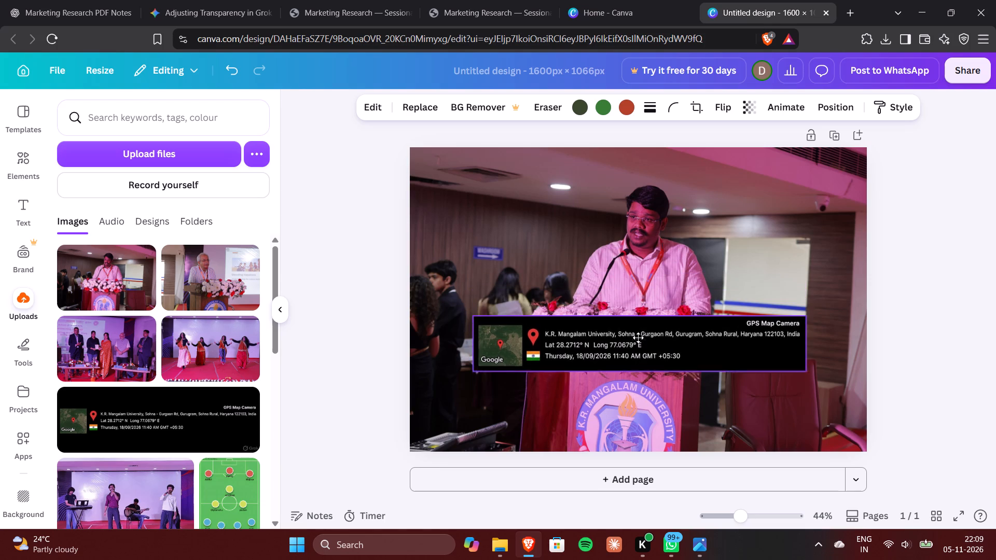
drag(638, 338, 638, 393)
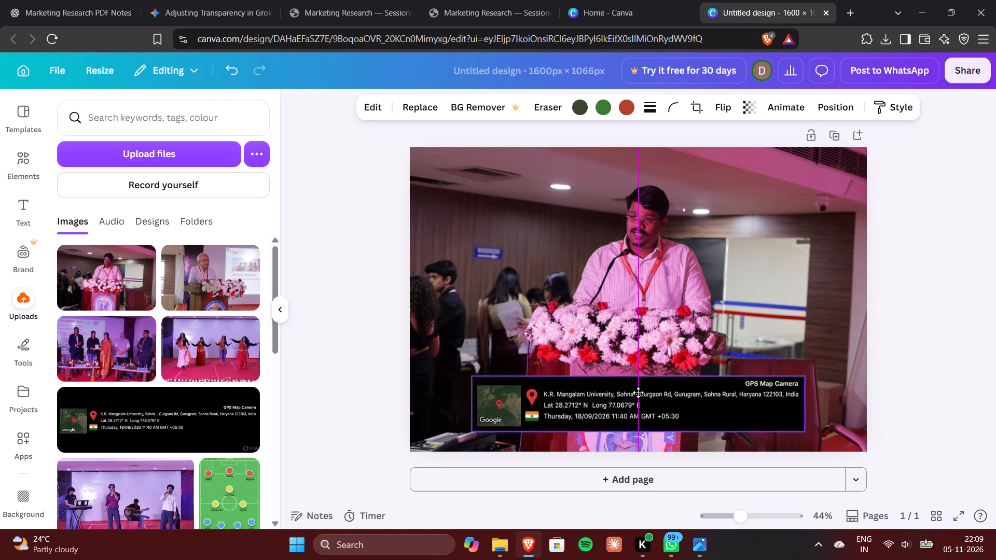
drag(638, 393, 639, 405)
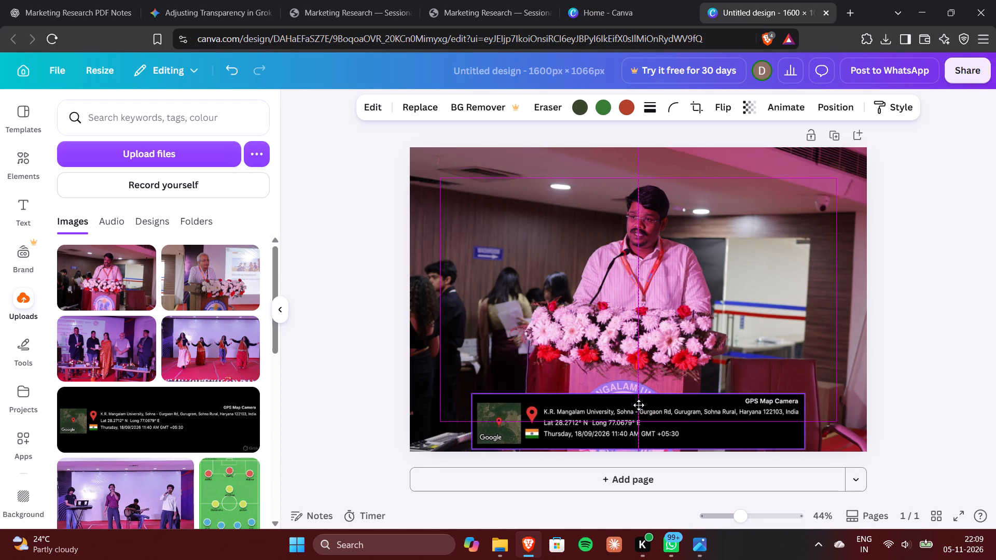
drag(639, 405, 639, 404)
Widen the banner on both sides to about 1,560 px and extend its upper crop to include the whole GPS Map Camera heading.
drag(470, 415, 433, 415)
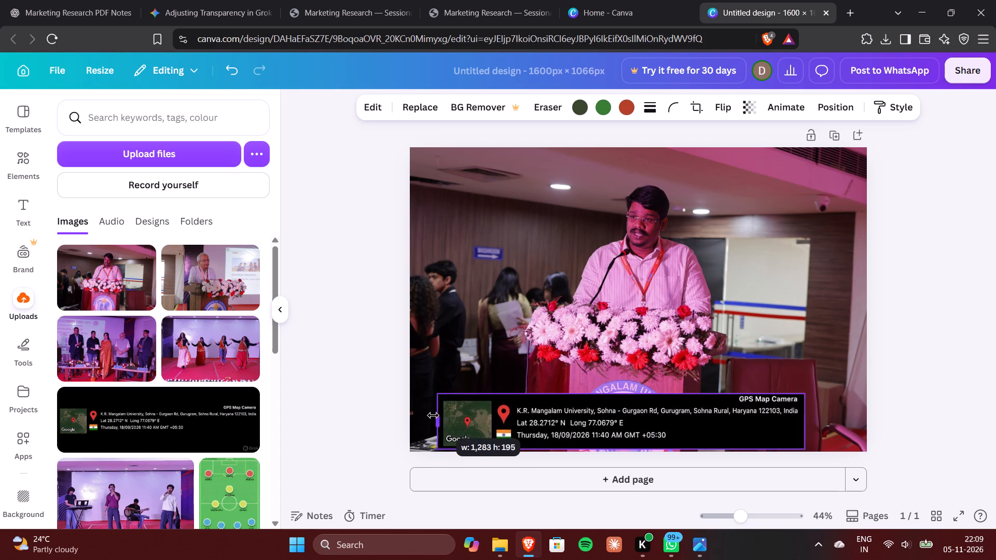
drag(433, 415, 413, 418)
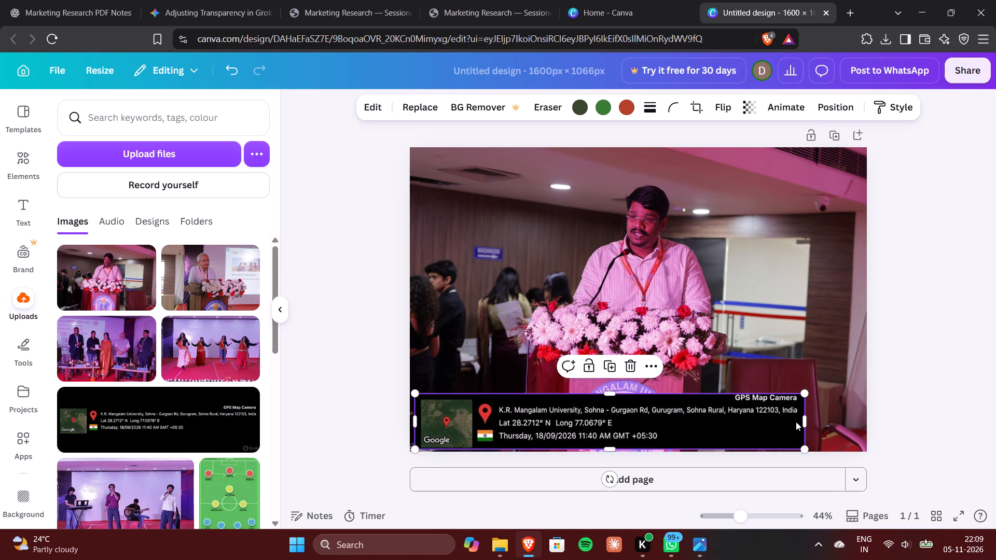
drag(807, 423, 849, 423)
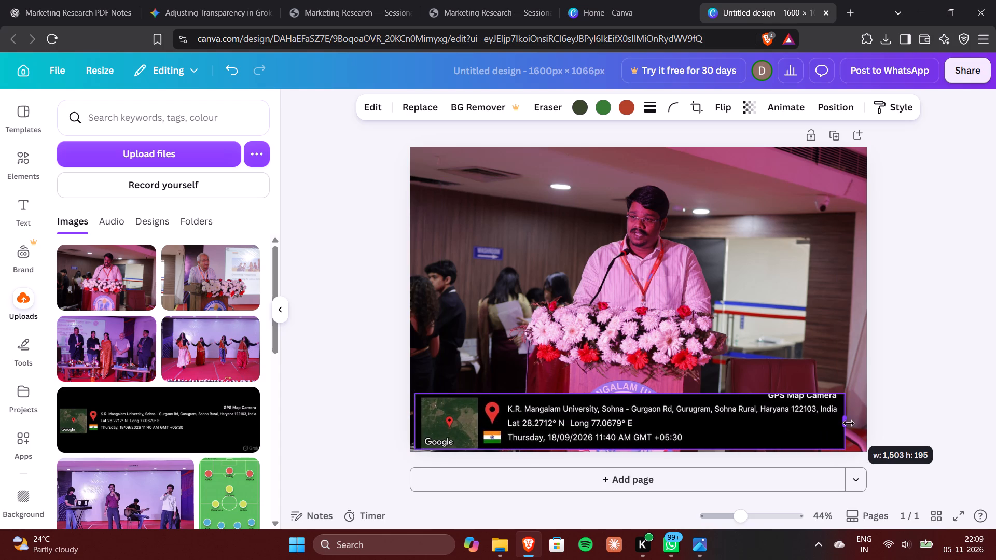
drag(849, 423, 865, 429)
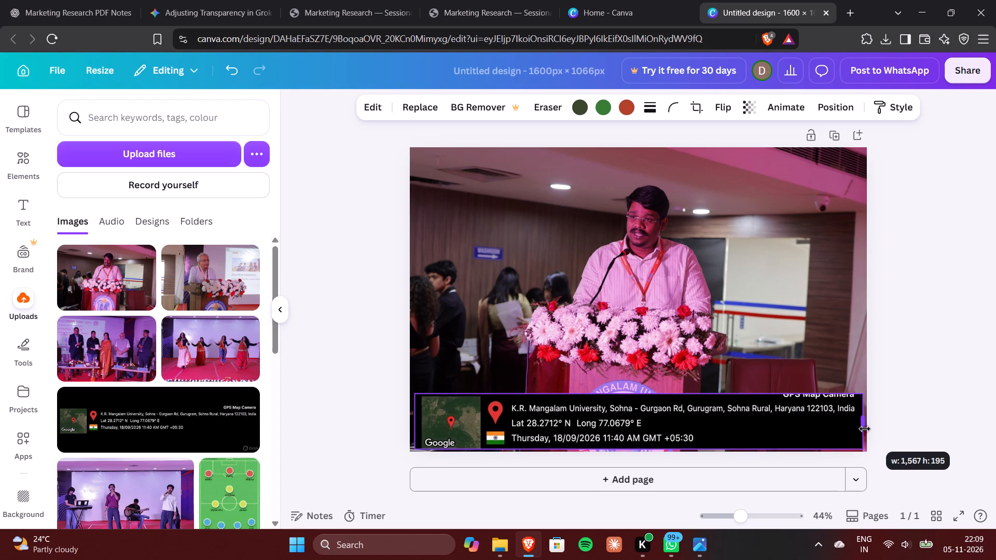
drag(865, 429, 863, 428)
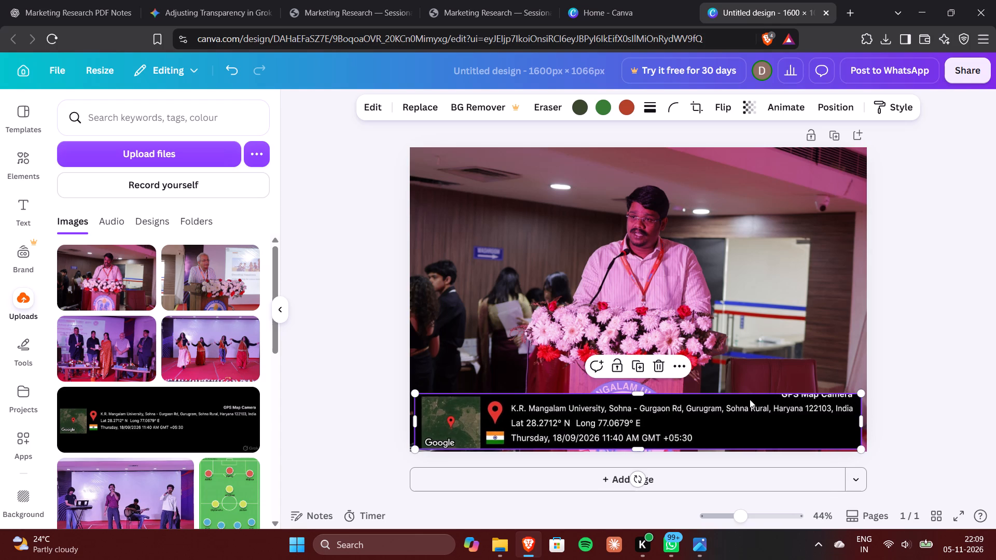
drag(631, 389, 630, 384)
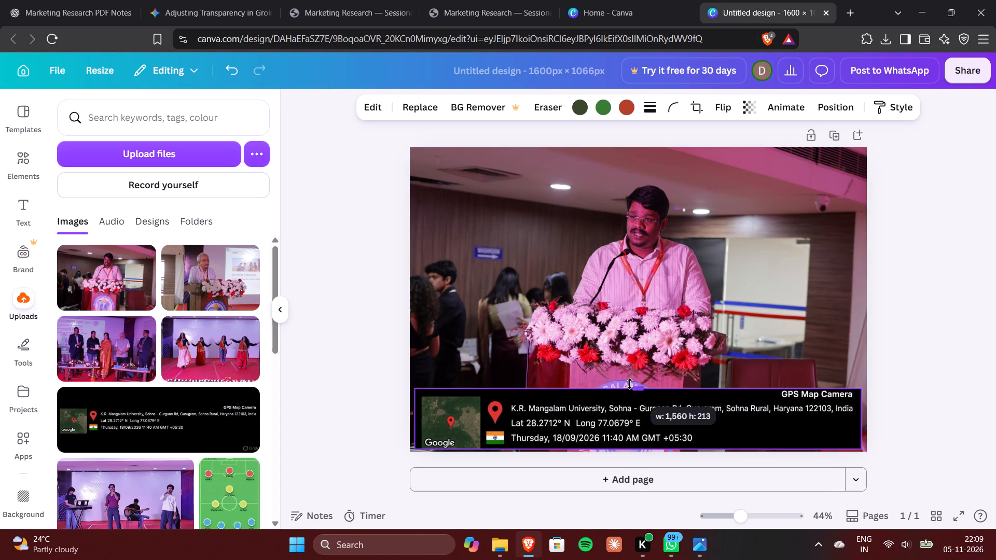
drag(630, 384, 631, 382)
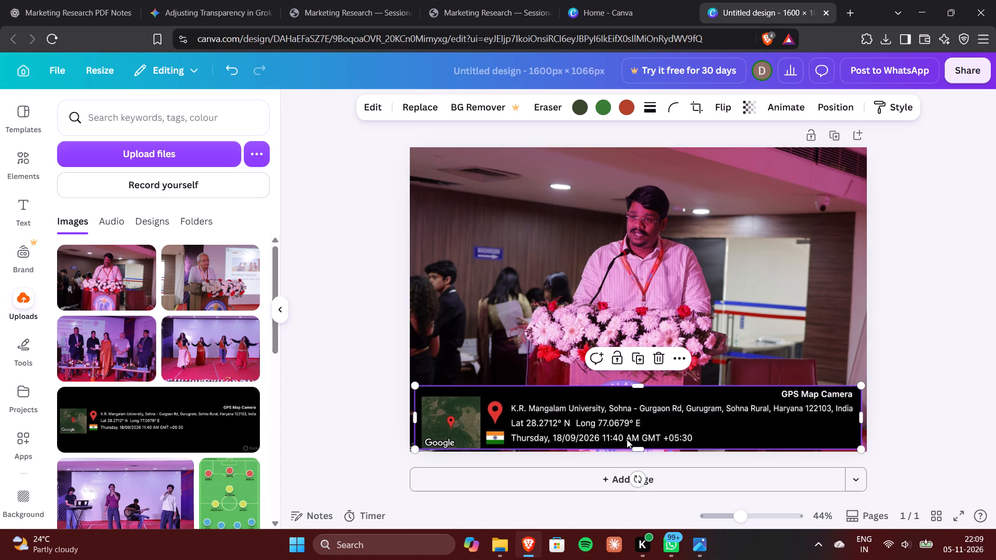
click(916, 363)
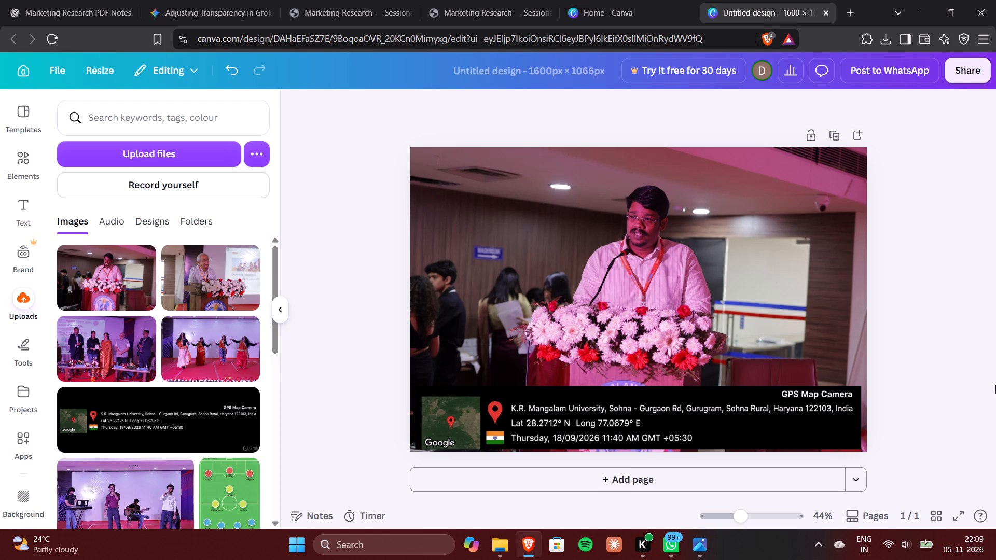
Set the GPS Map Camera banner's transparency value to 79.
click(642, 408)
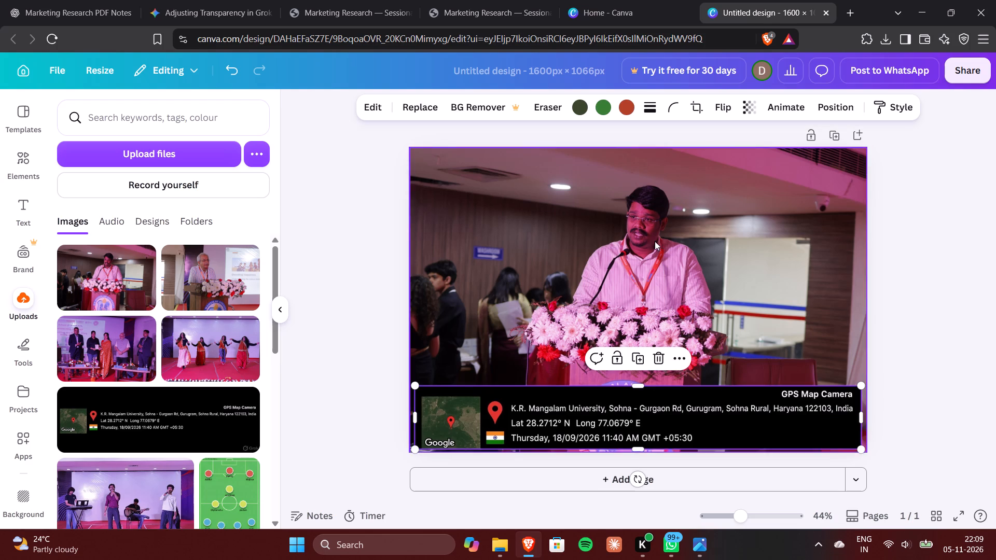
click(747, 115)
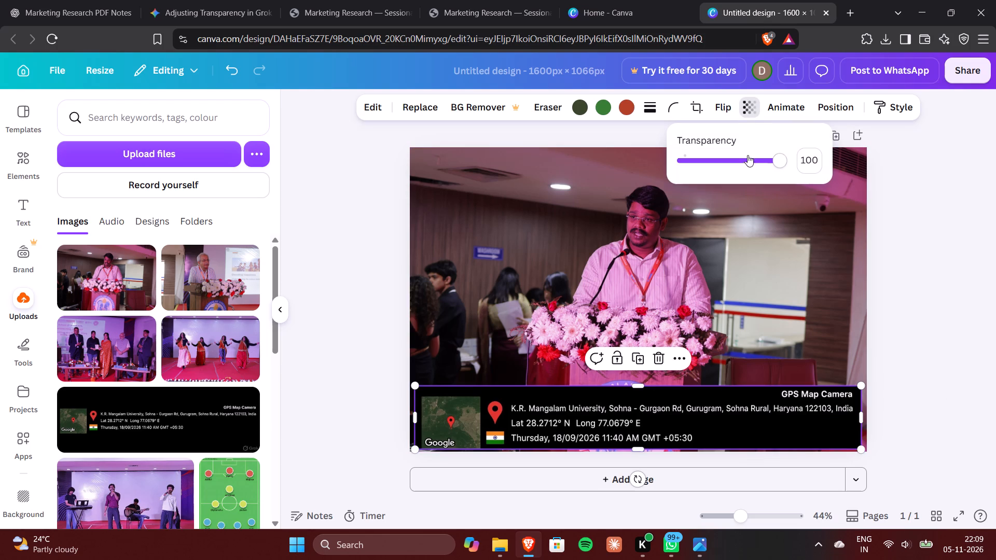
click(750, 159)
drag(750, 159, 754, 159)
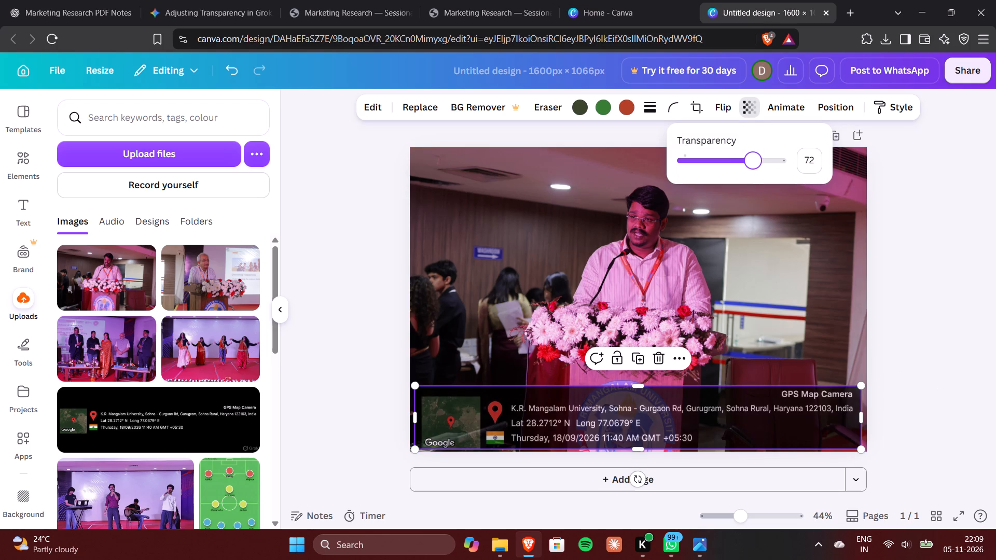
drag(754, 159, 760, 159)
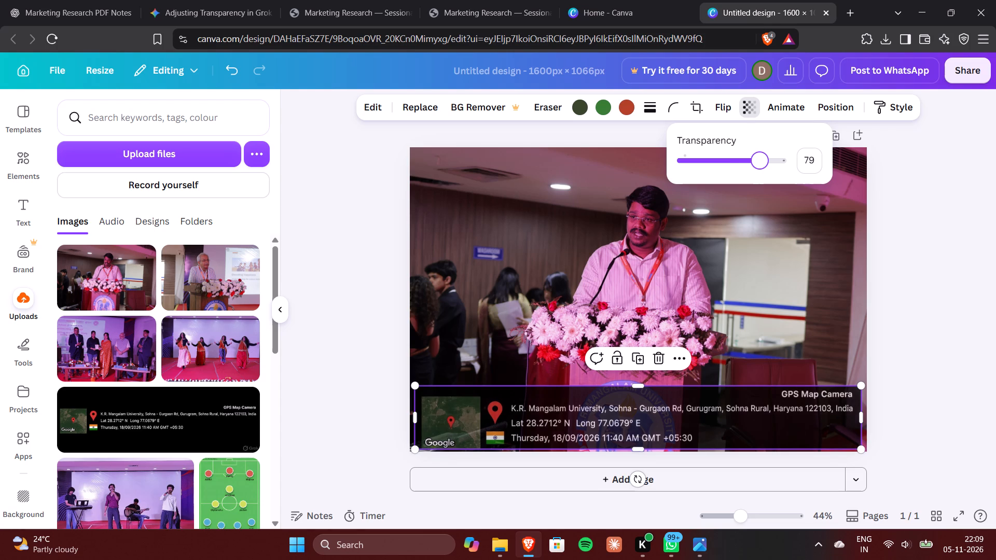
Download the finished podium speaker photo as a PNG named 5 on New Volume (G:).
click(943, 306)
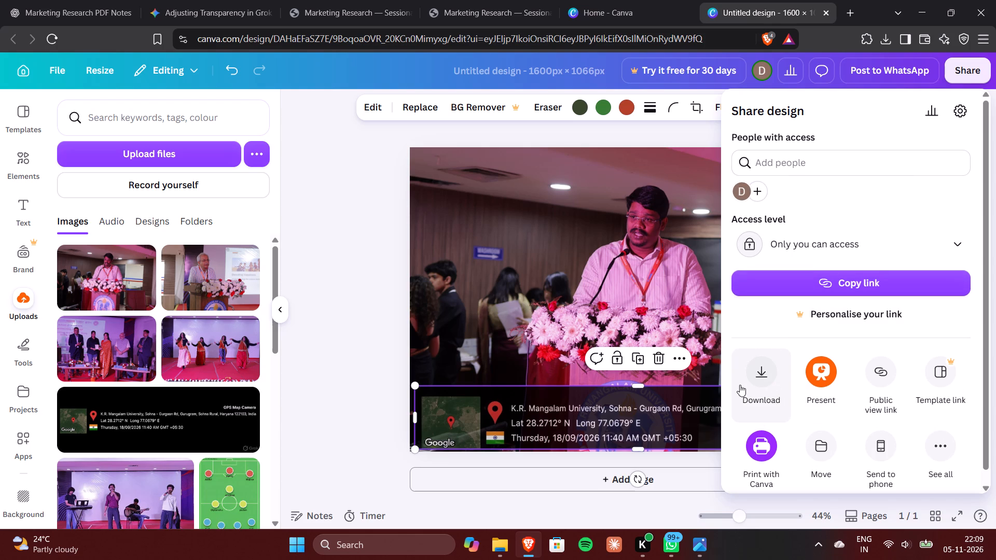
click(740, 385)
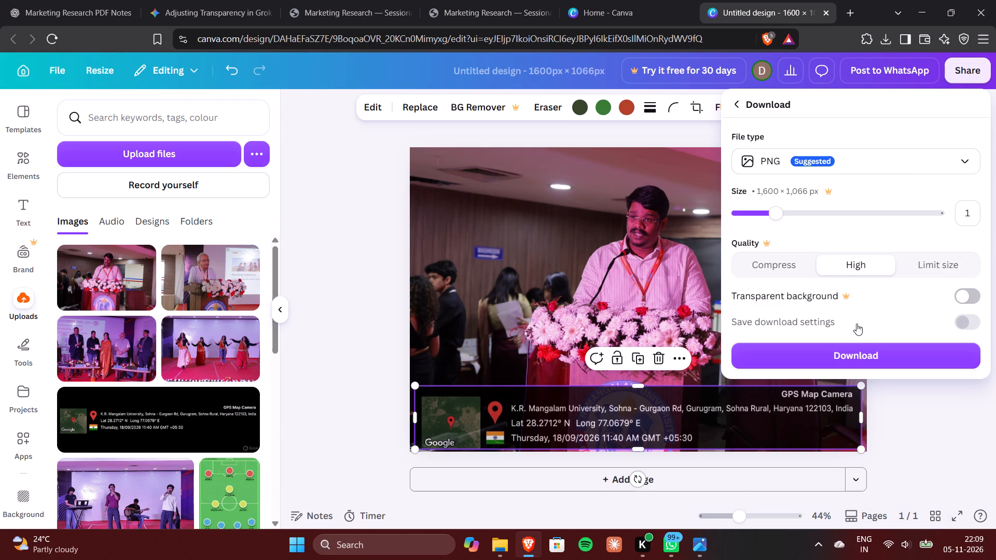
click(860, 354)
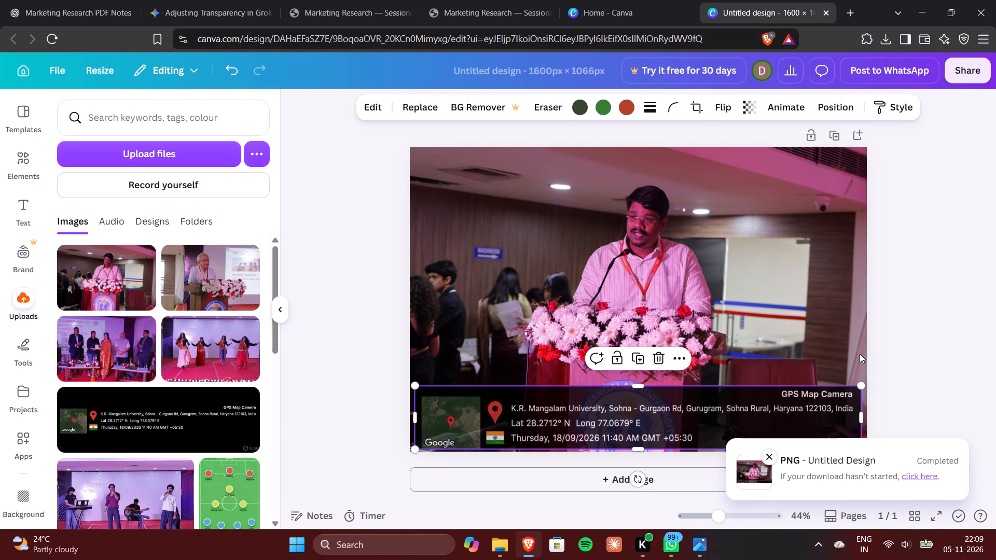
scroll(329, 170, down, 1)
scroll(329, 170, up, 1)
scroll(329, 170, down, 3)
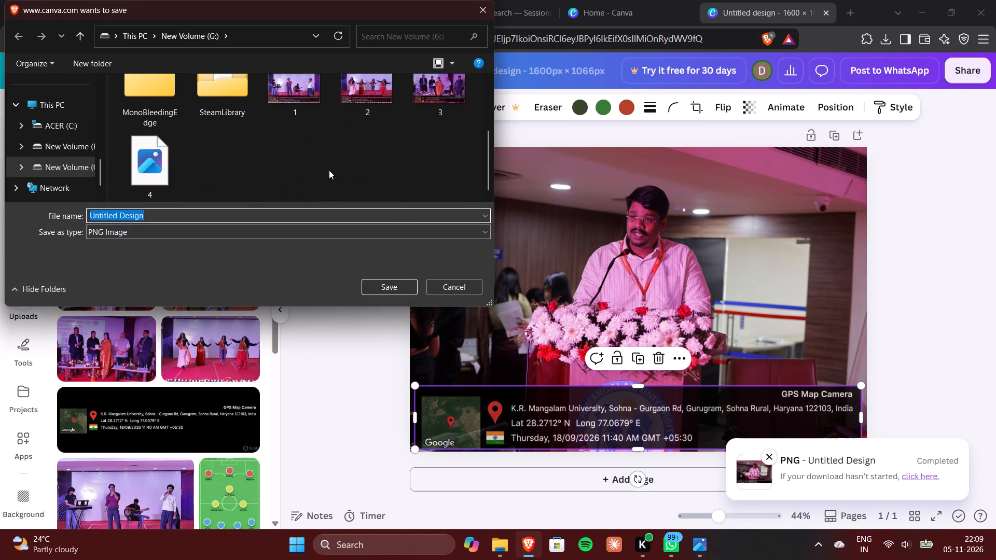
key(BackSpace)
key(5)
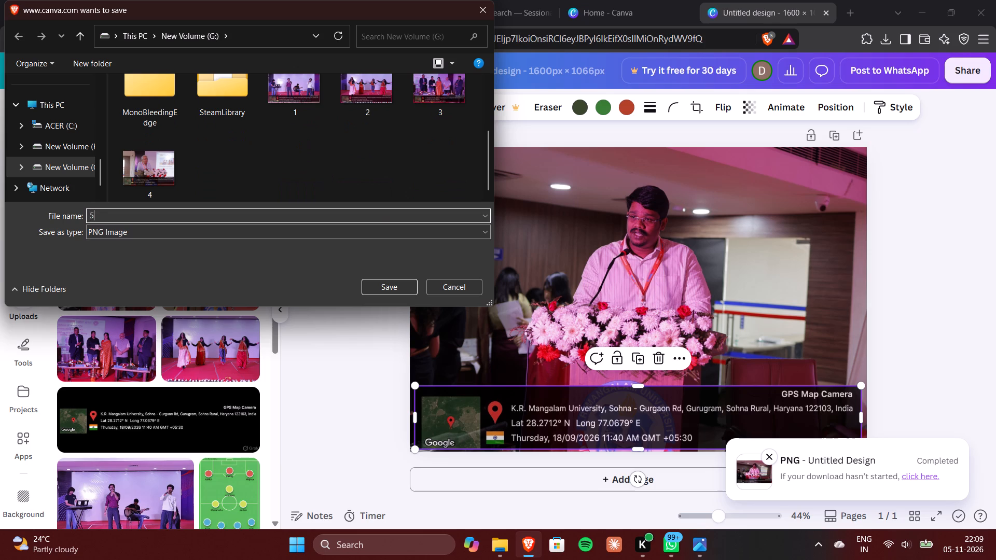
click(368, 290)
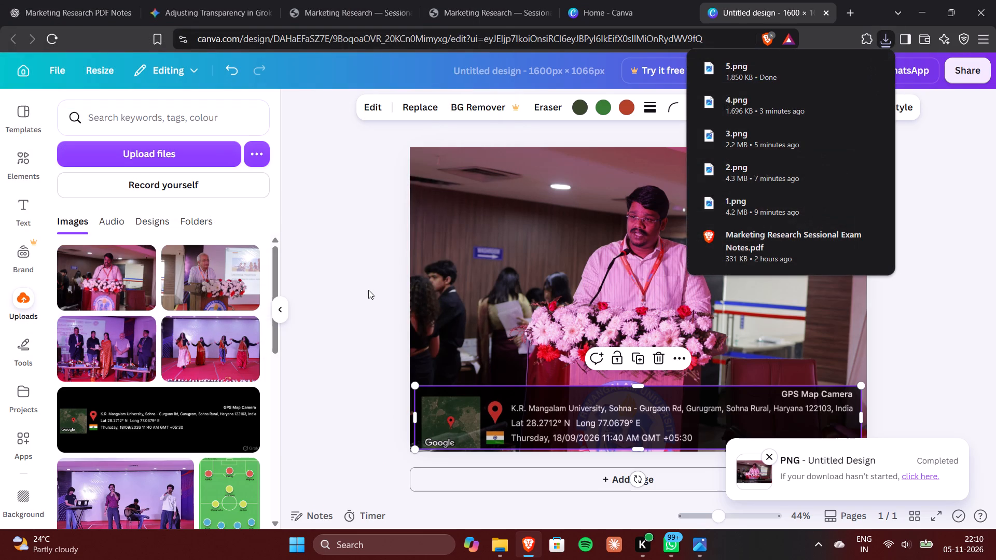
click(967, 174)
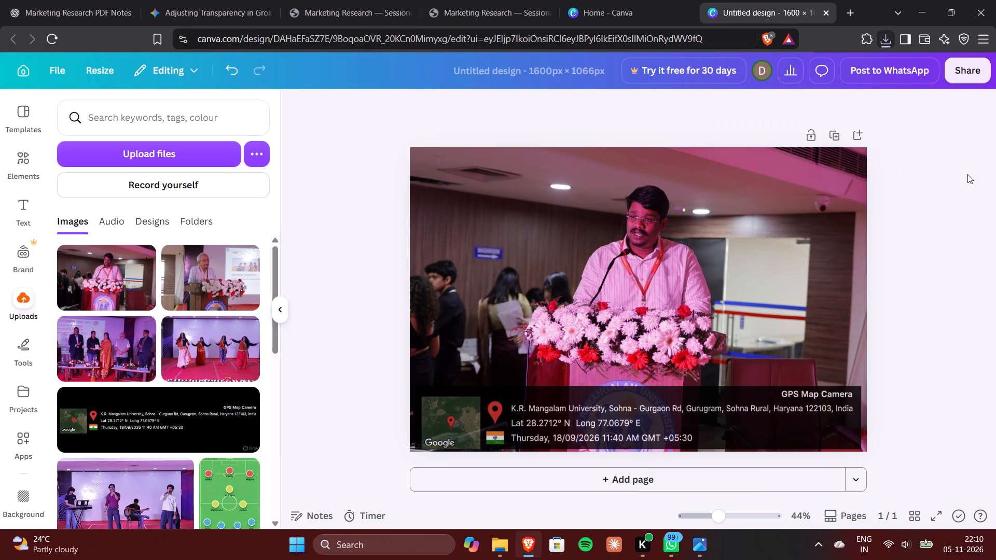
Close the finished design, upload photo 6 from New Volume (F:) to the photo editor and create a design from it.
click(826, 8)
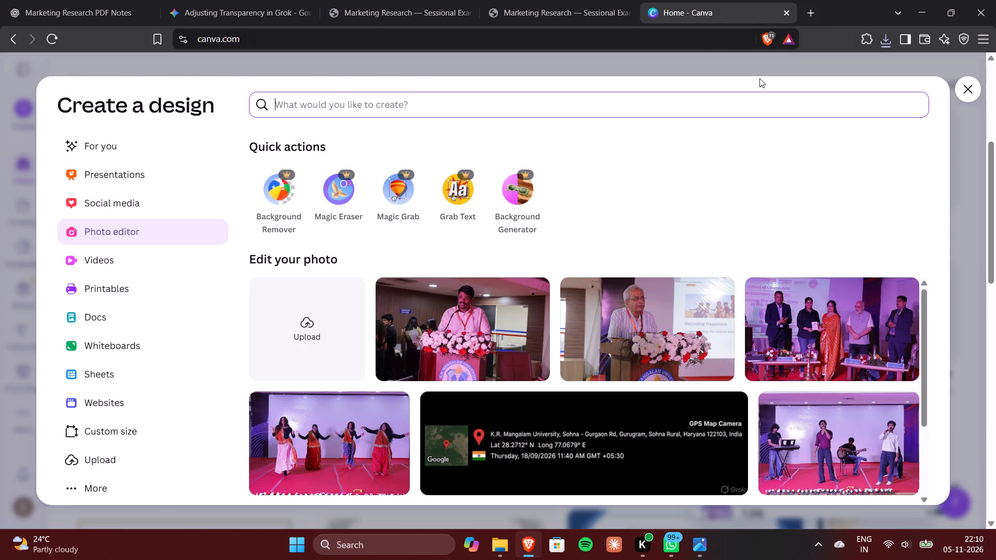
click(340, 310)
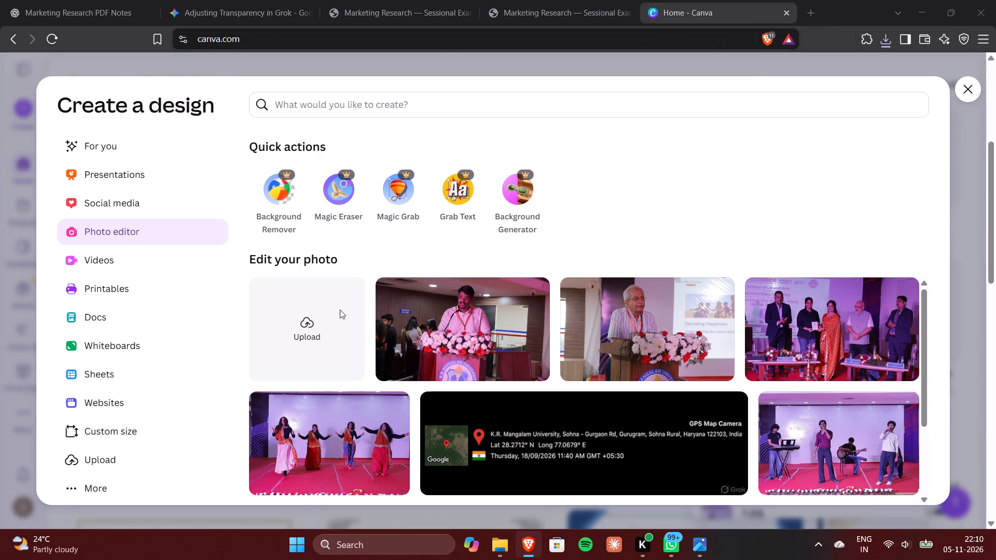
scroll(152, 165, down, 5)
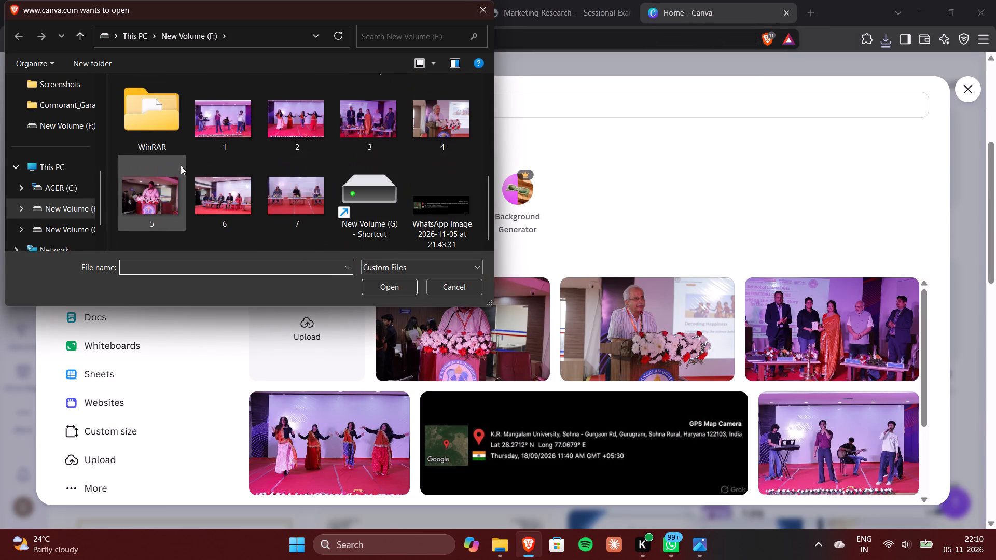
scroll(182, 166, down, 1)
scroll(182, 167, up, 1)
scroll(182, 167, down, 1)
click(209, 204)
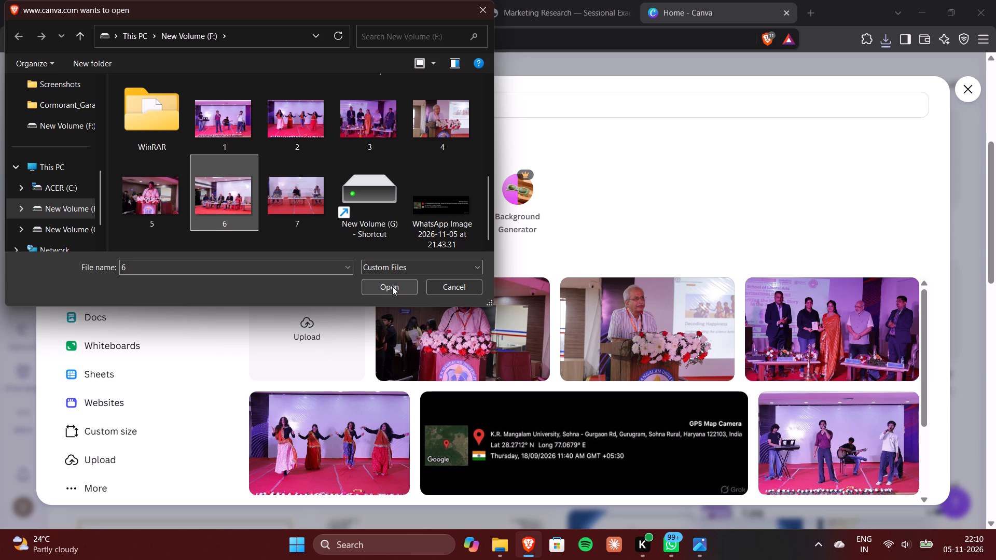
click(403, 288)
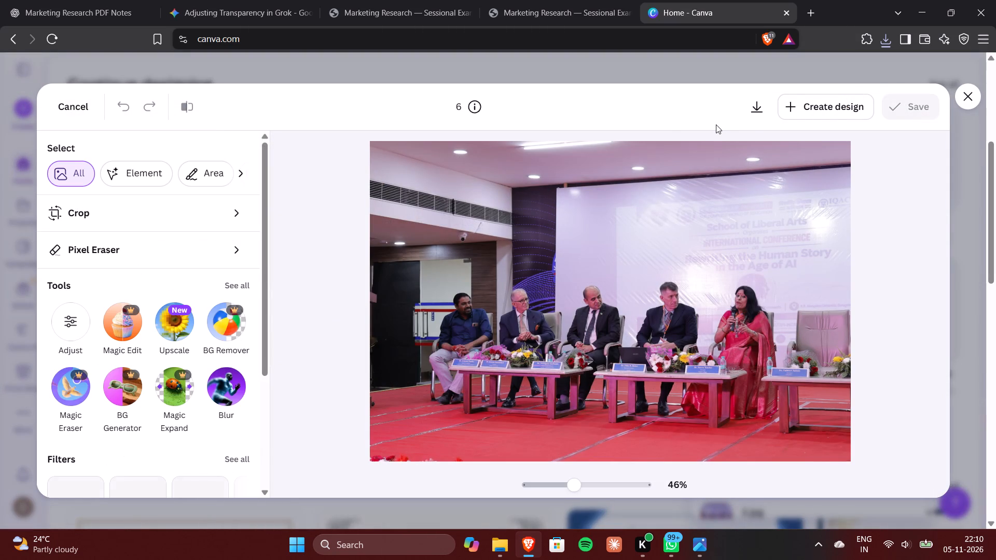
click(799, 116)
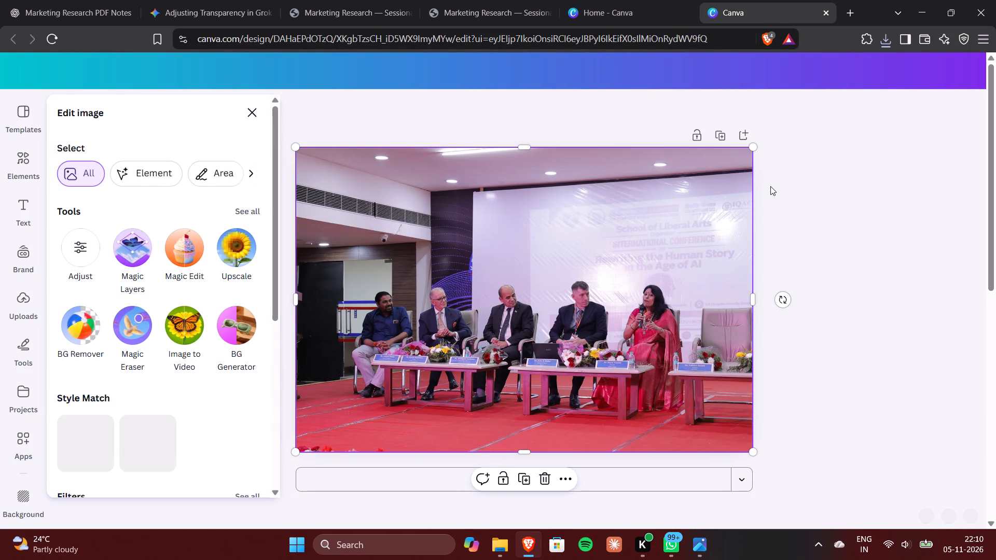
Add the uploaded GPS Map Camera banner to the panel photo and crop its top and bottom to about 229 px high.
click(23, 317)
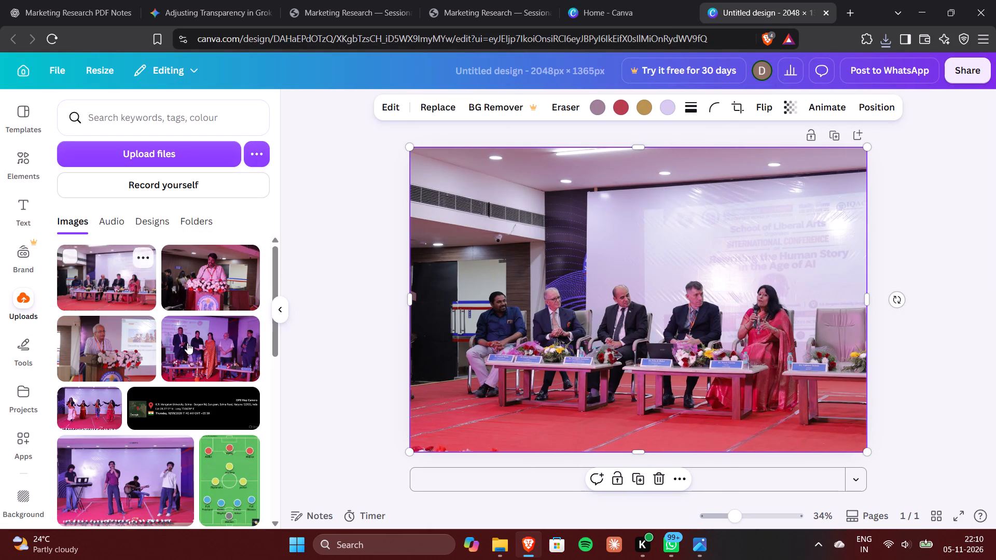
click(221, 395)
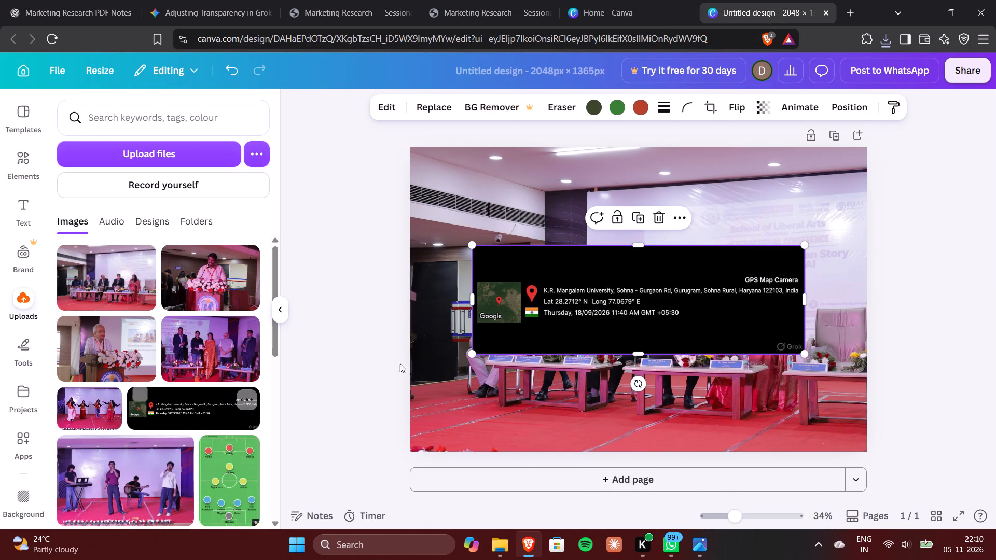
drag(645, 249, 645, 264)
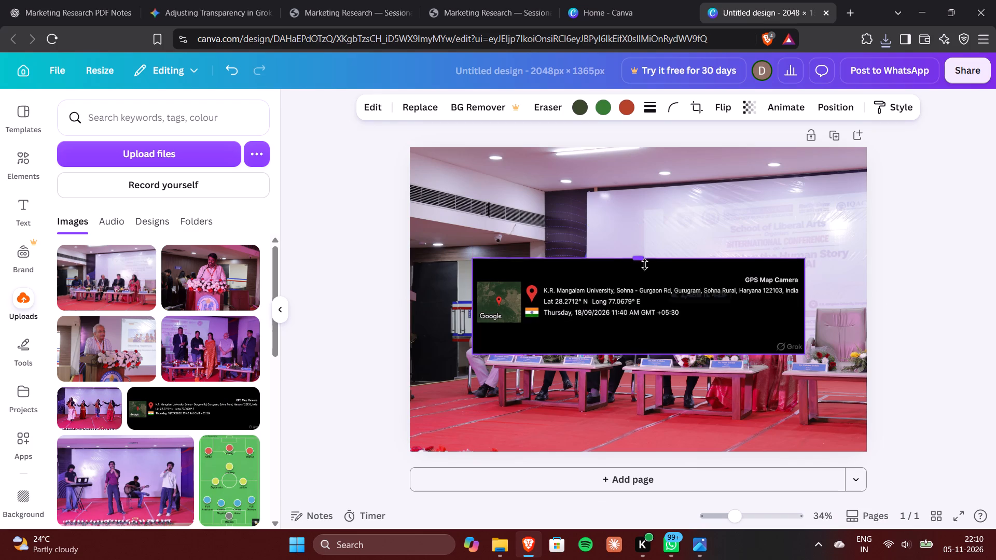
drag(645, 264, 649, 281)
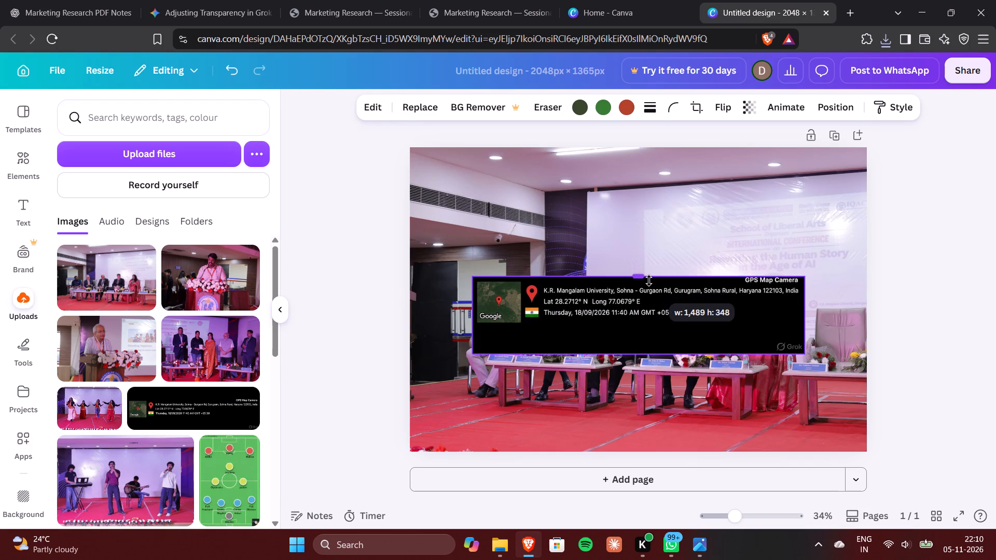
drag(649, 281, 649, 278)
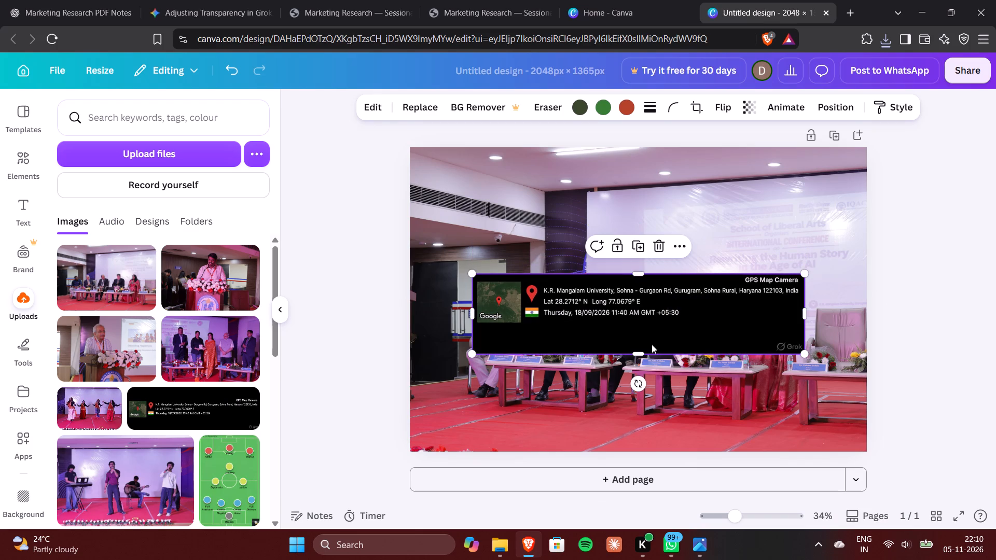
drag(646, 353, 644, 330)
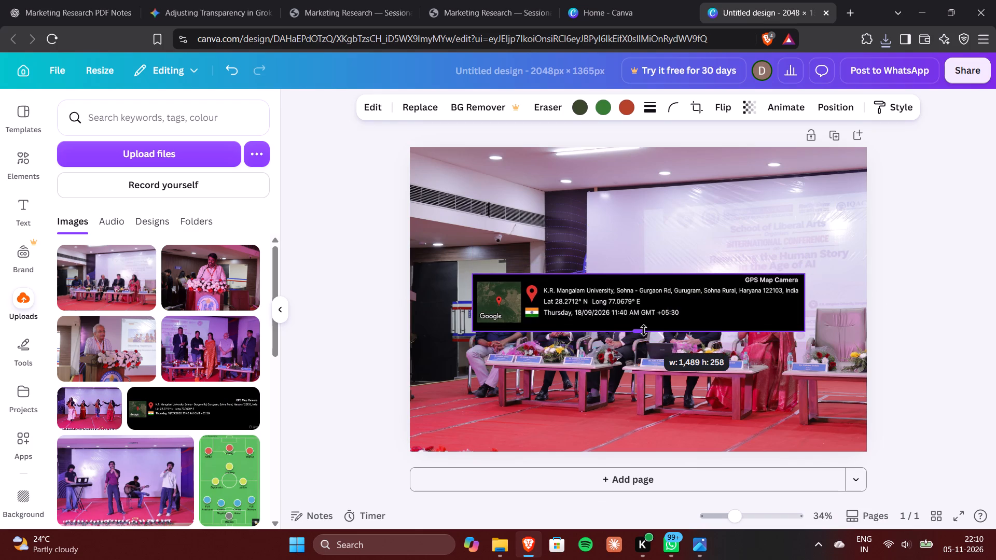
drag(644, 330, 646, 324)
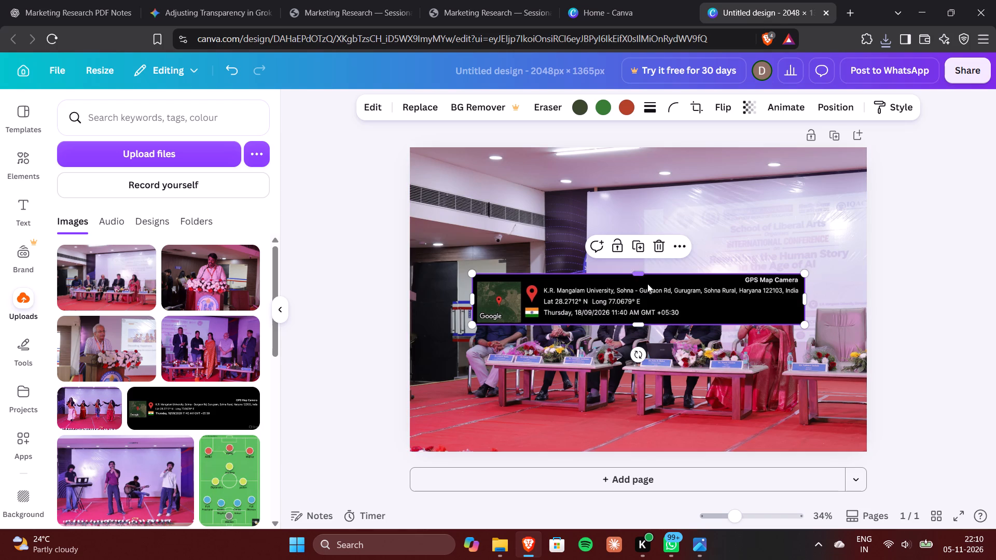
Move the cropped banner down close to the photo's bottom edge, centred horizontally.
drag(648, 286, 646, 379)
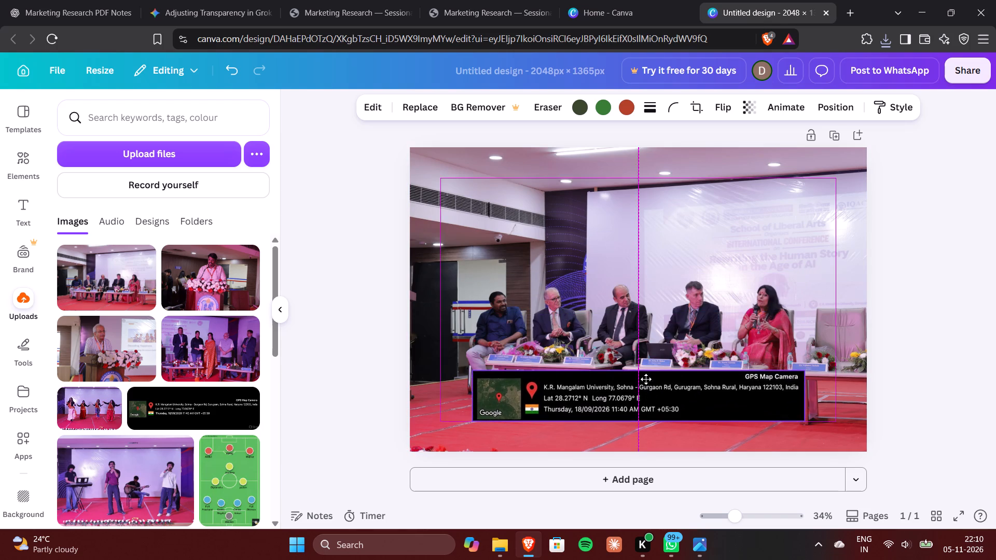
drag(646, 379, 646, 397)
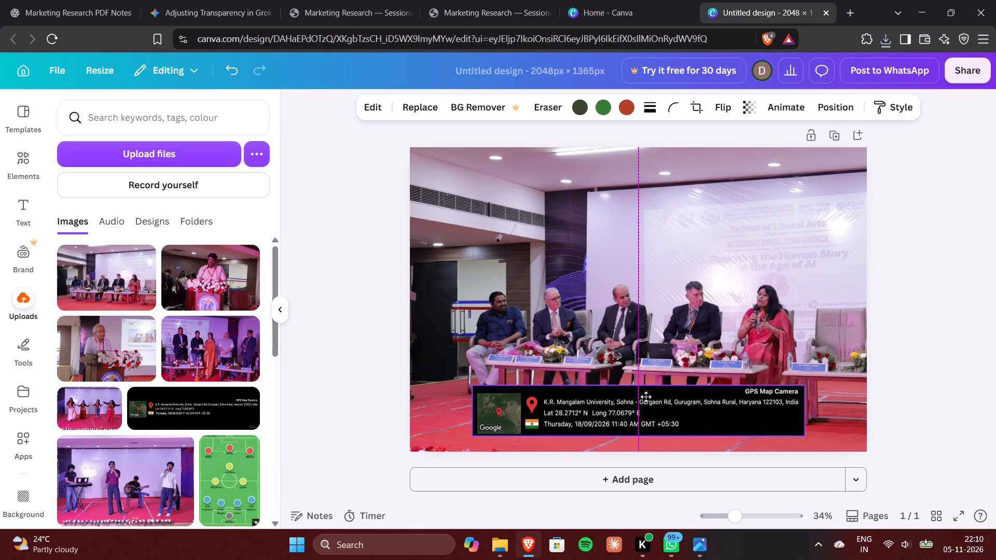
drag(646, 397, 646, 407)
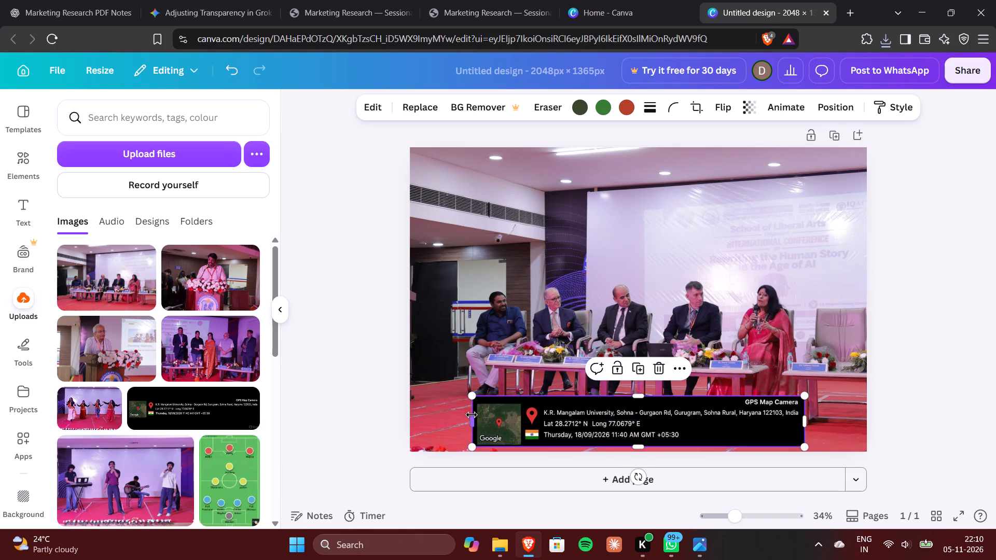
Widen the banner on both sides to about 2,006 px, leaving a narrow margin at each photo edge.
drag(472, 415, 441, 410)
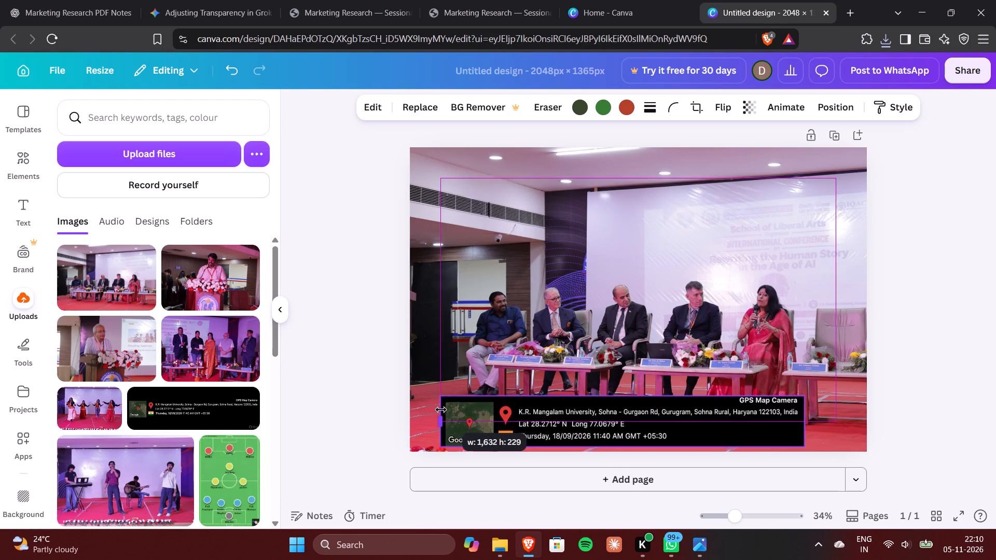
drag(441, 410, 416, 407)
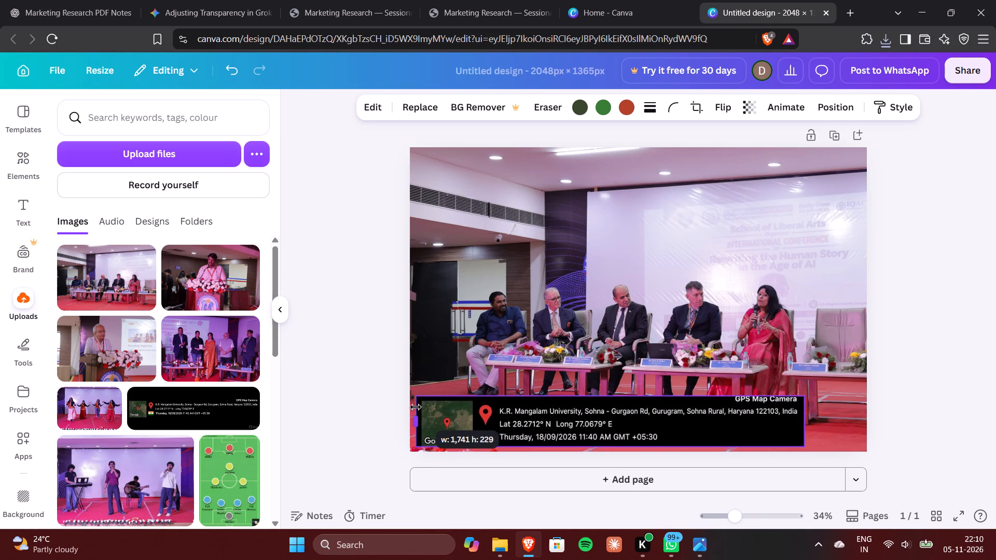
drag(416, 407, 413, 407)
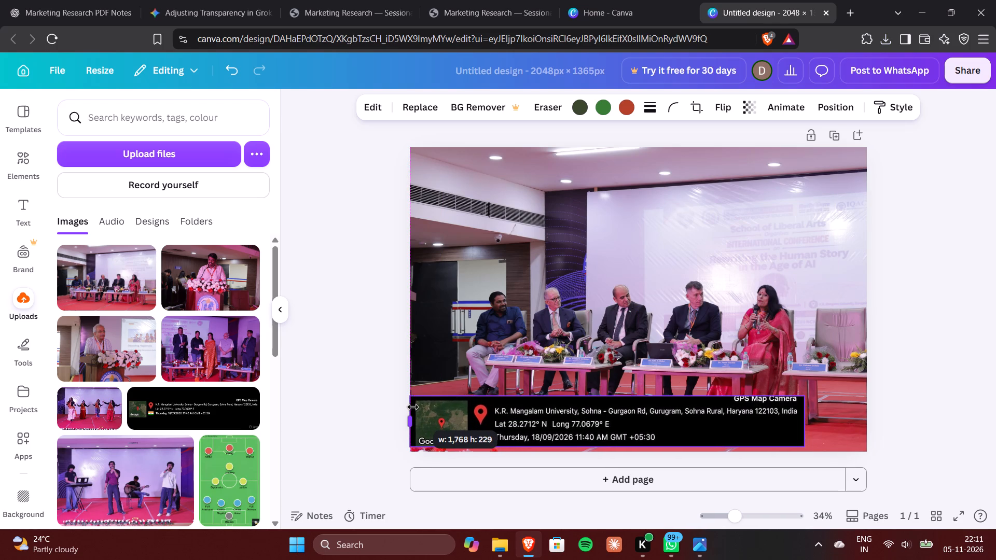
drag(413, 407, 416, 409)
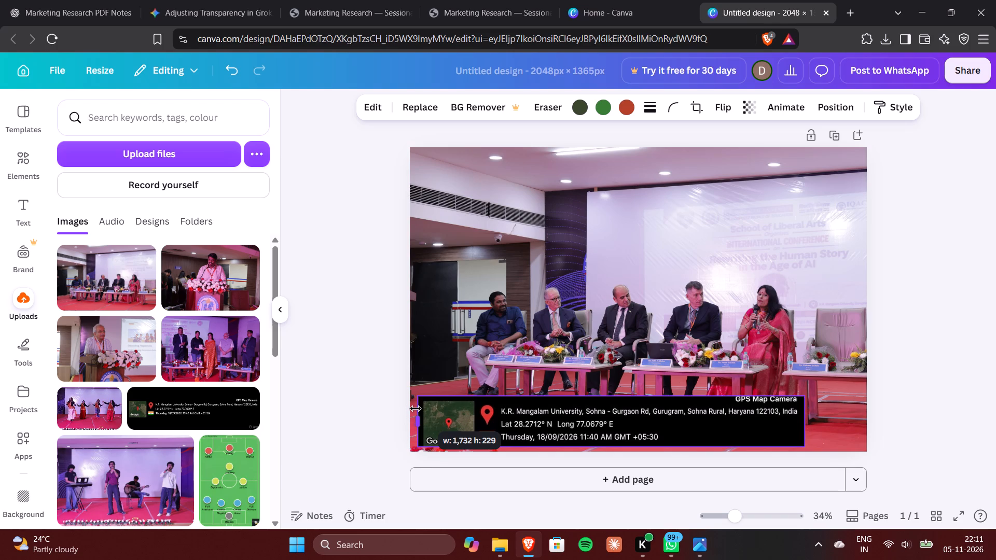
drag(416, 409, 414, 409)
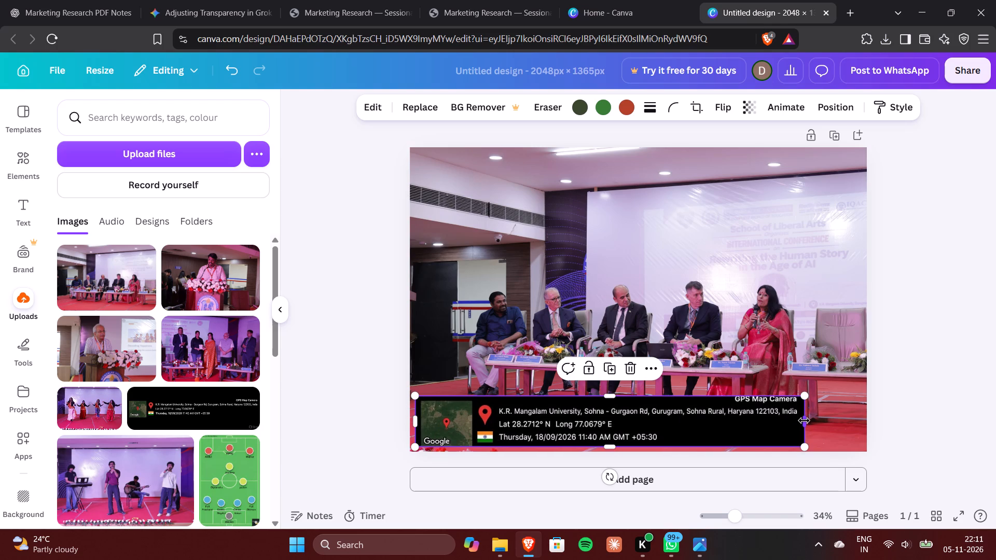
drag(804, 421, 864, 435)
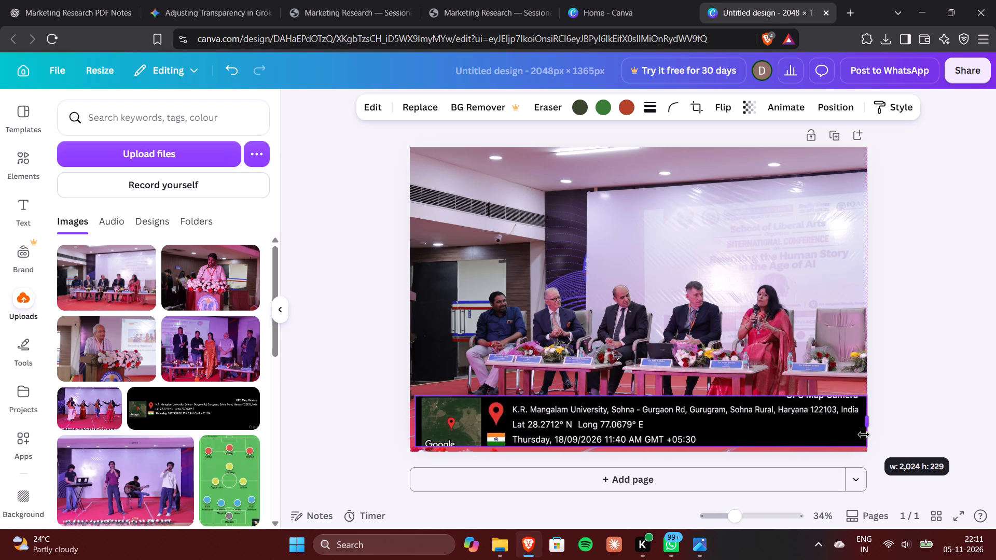
drag(864, 435, 863, 433)
Extend the banner's upper and lower crop to about 283 px high, showing the full heading and Google label, and nudge it up slightly.
drag(640, 395, 640, 389)
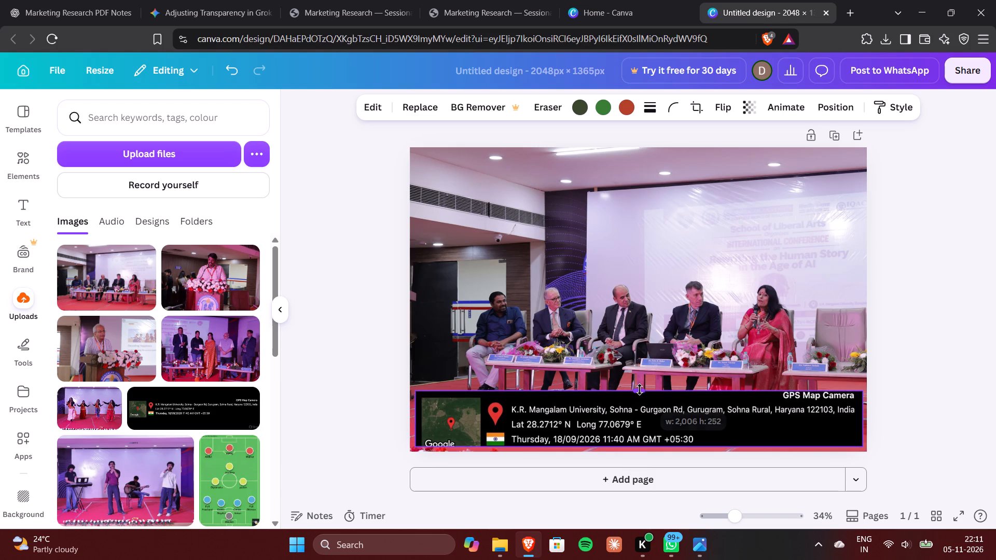
drag(640, 389, 639, 388)
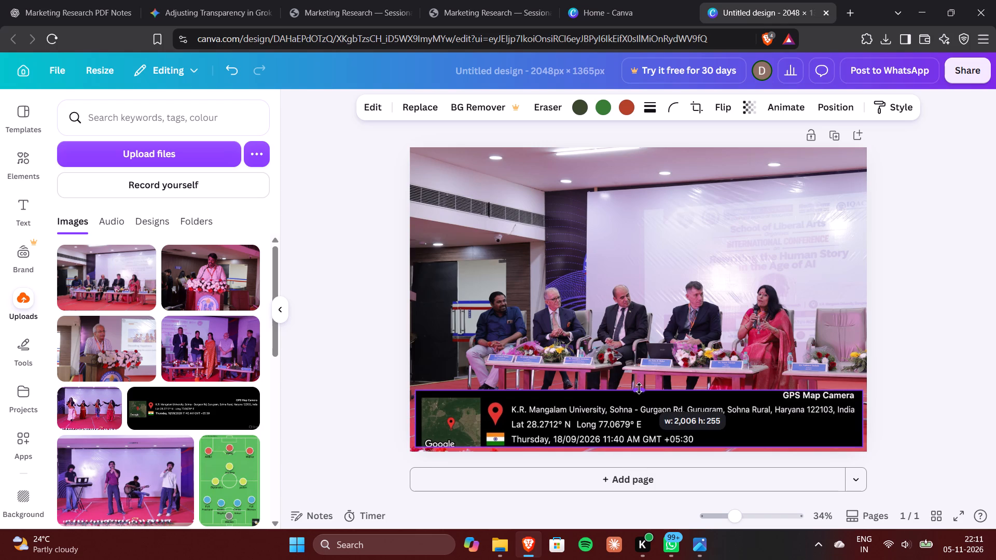
drag(639, 388, 641, 387)
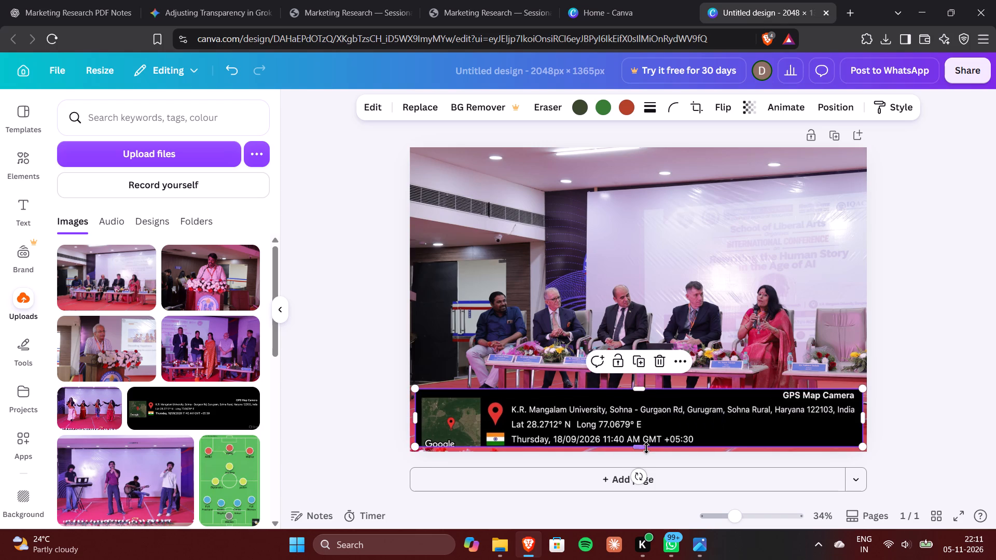
click(645, 447)
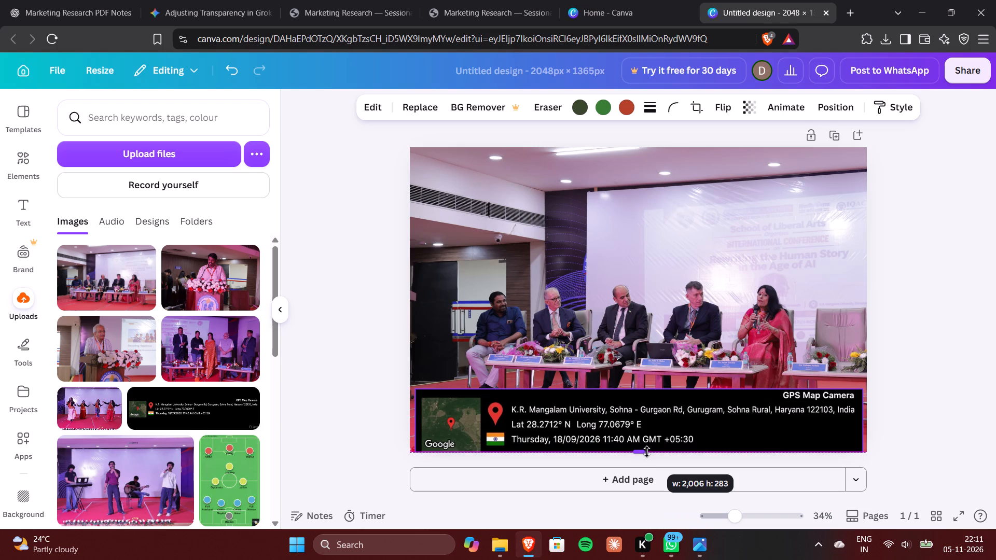
drag(659, 400, 660, 394)
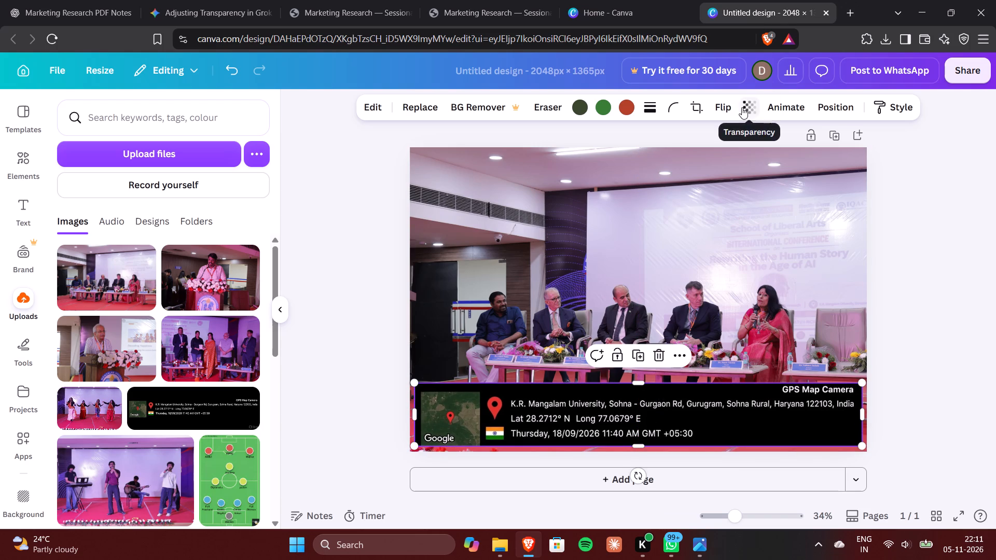
Set the GPS Map Camera banner's transparency value to 81.
click(742, 107)
drag(755, 160, 762, 163)
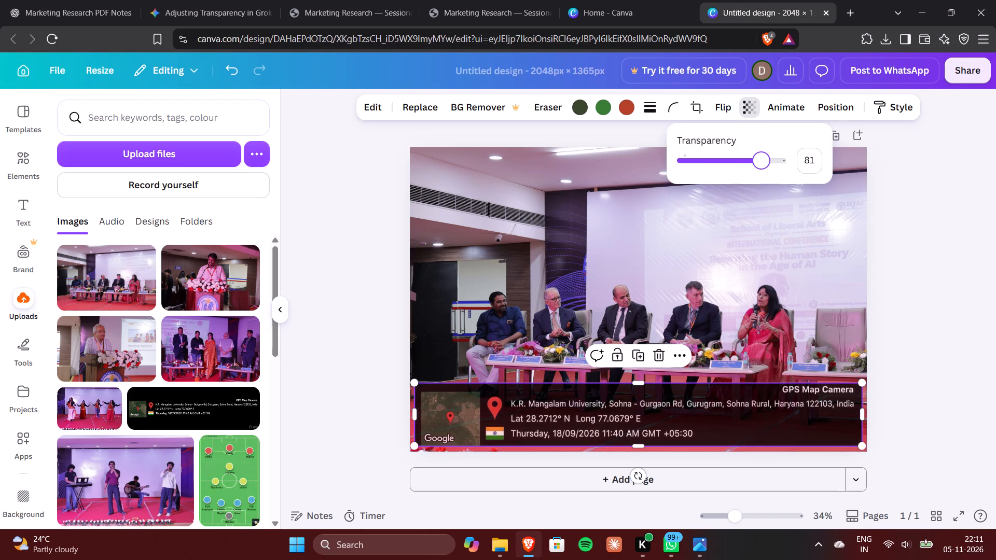
Close the transparency setting and nudge the banner slightly down towards the photo's bottom edge, keeping it centred horizontally.
drag(762, 163, 760, 164)
click(995, 256)
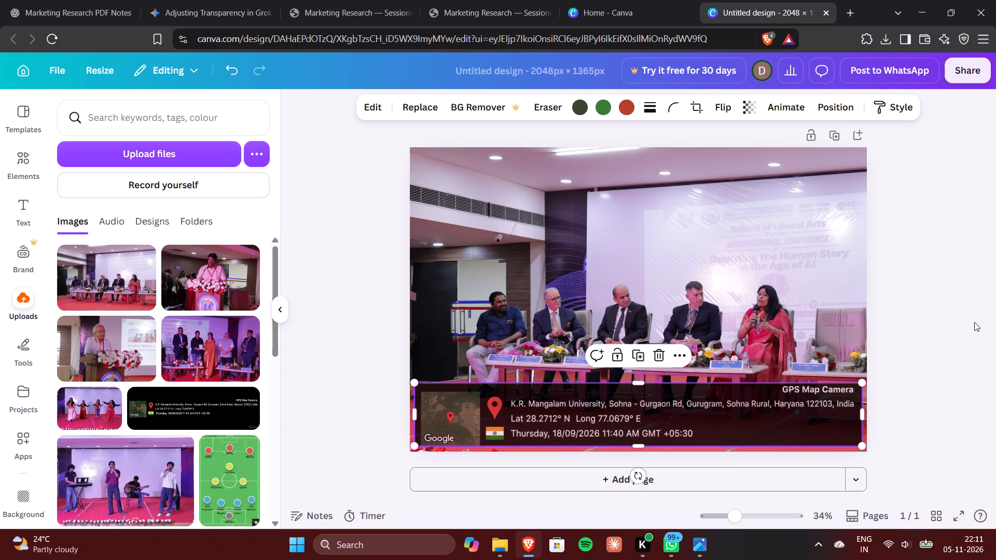
click(937, 357)
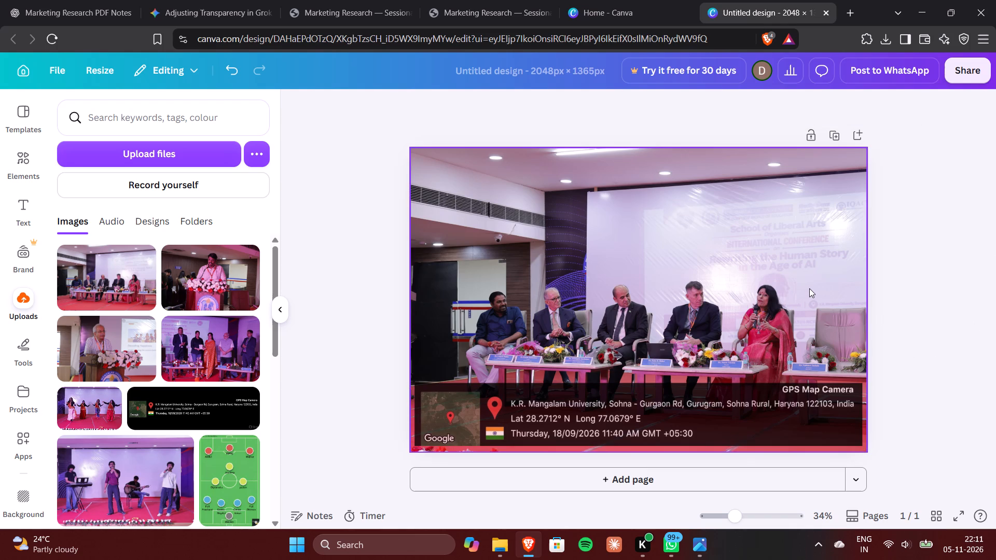
click(681, 398)
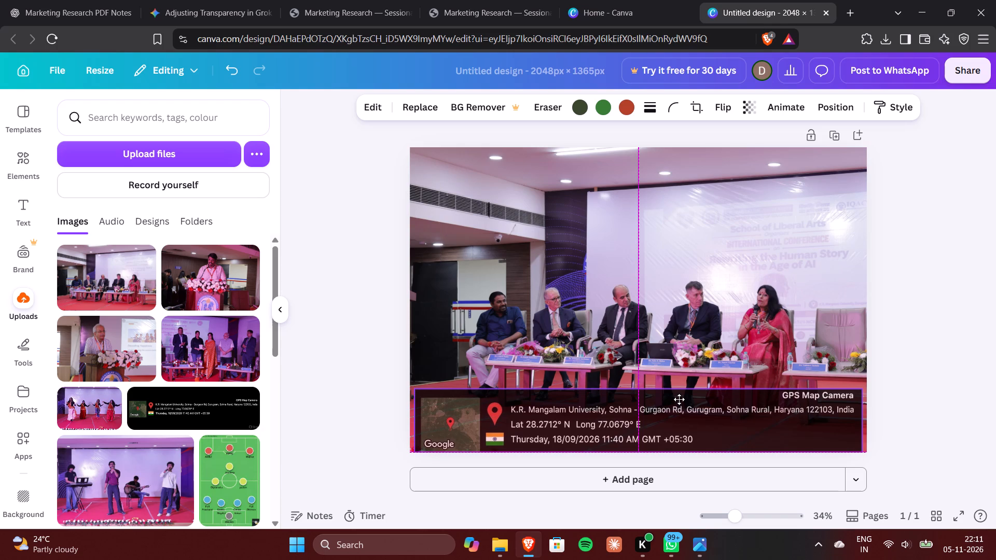
click(936, 250)
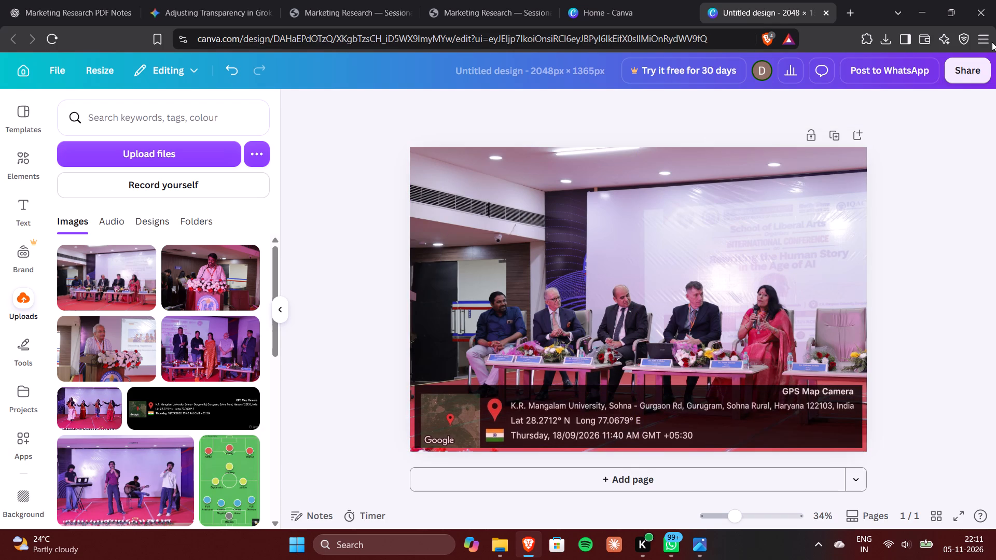
Download the finished design as a PNG named 6 into New Volume (G:).
click(977, 68)
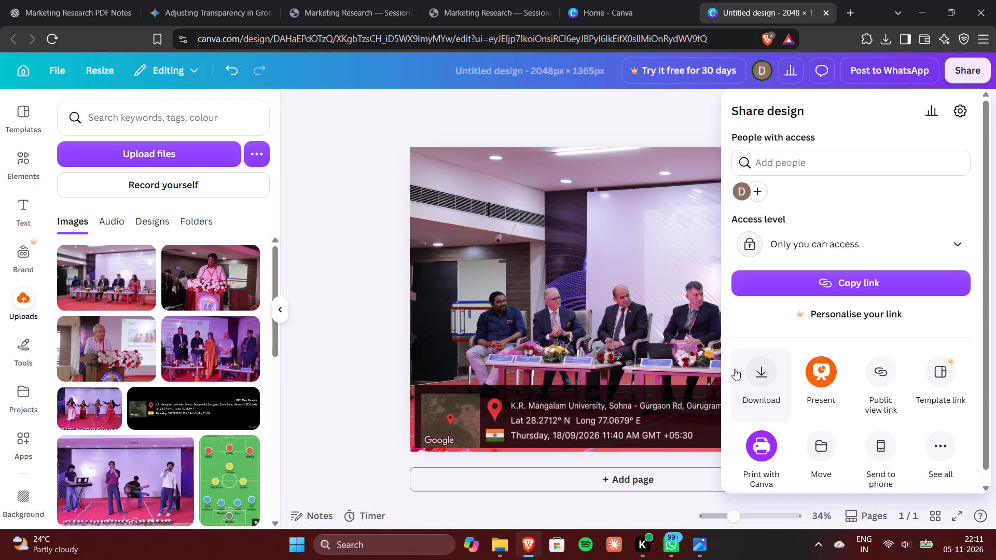
click(747, 373)
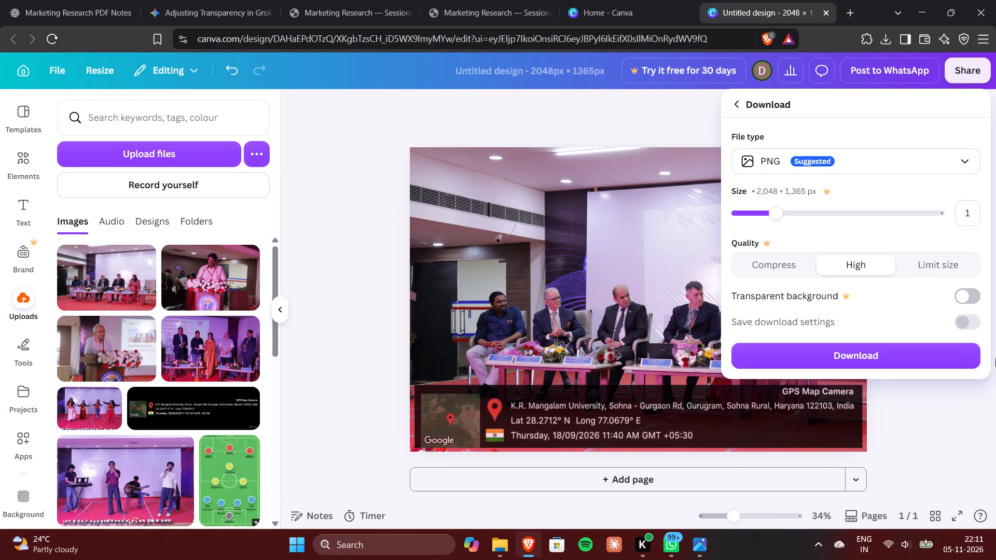
click(849, 365)
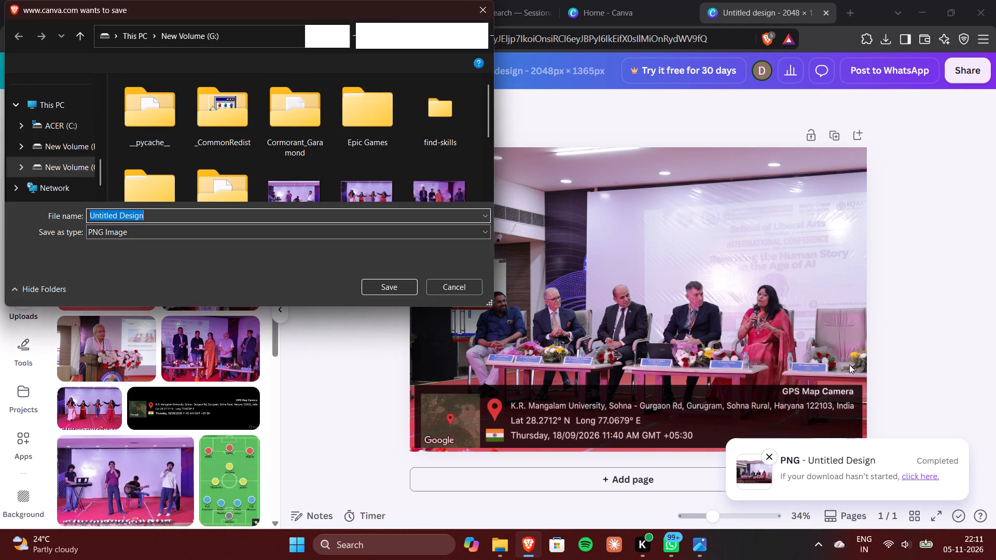
scroll(299, 145, down, 6)
scroll(299, 145, up, 1)
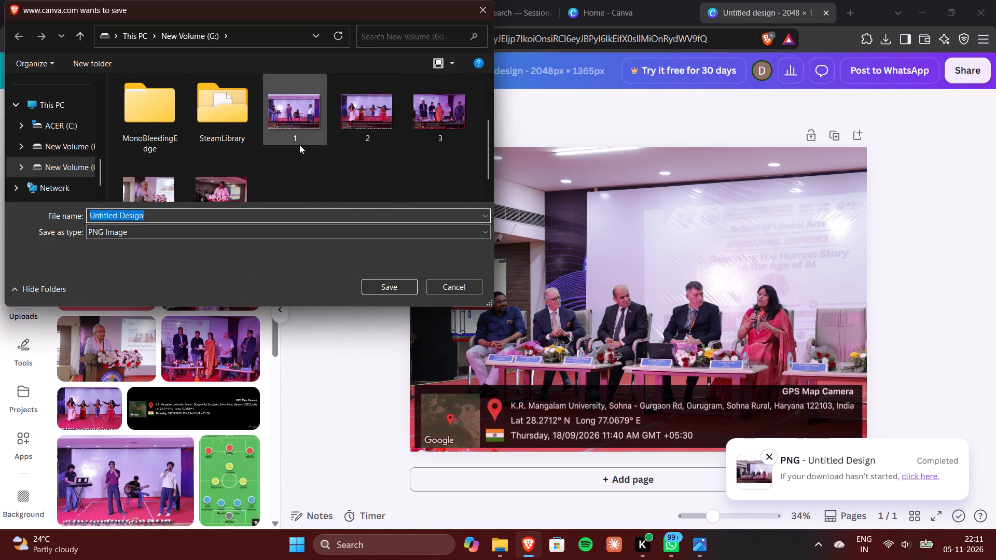
scroll(299, 145, down, 1)
key(BackSpace)
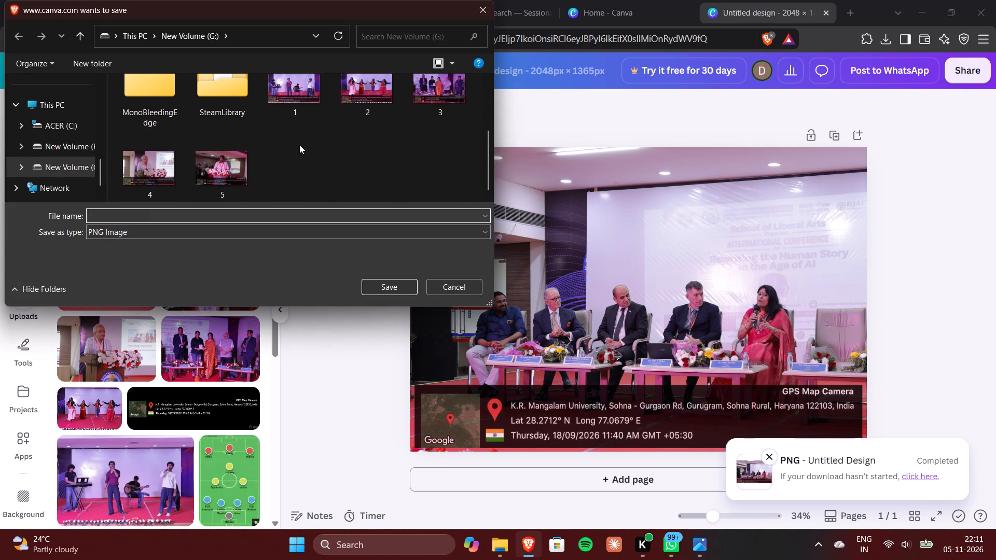
key(6)
click(380, 285)
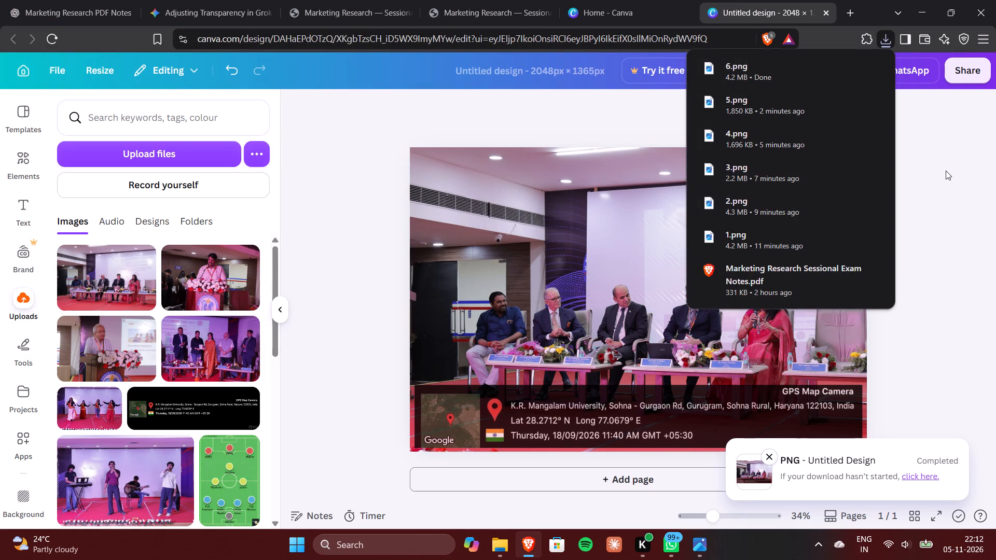
click(946, 171)
Close the finished design, upload photo 7 from New Volume (F:) into the photo editor and create a design from it.
click(827, 8)
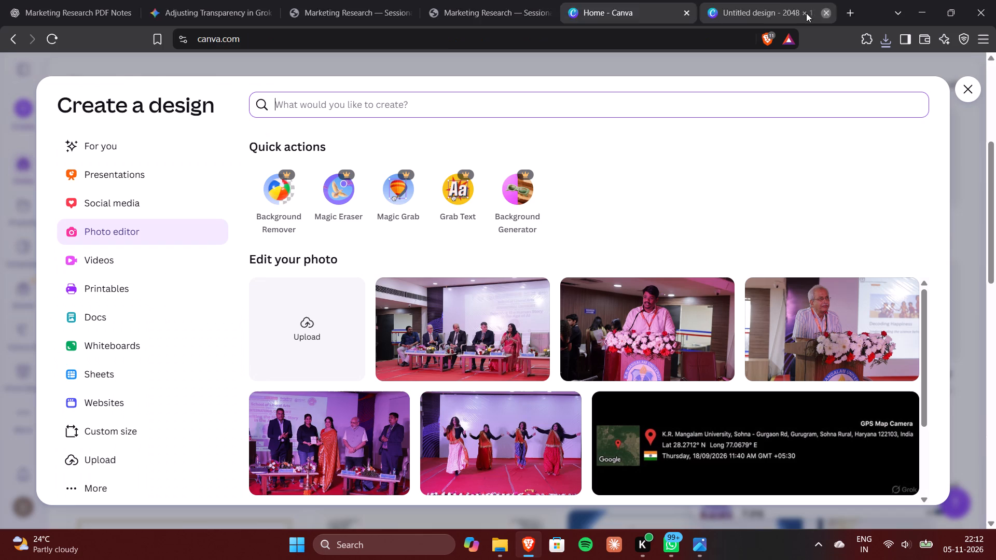
click(310, 309)
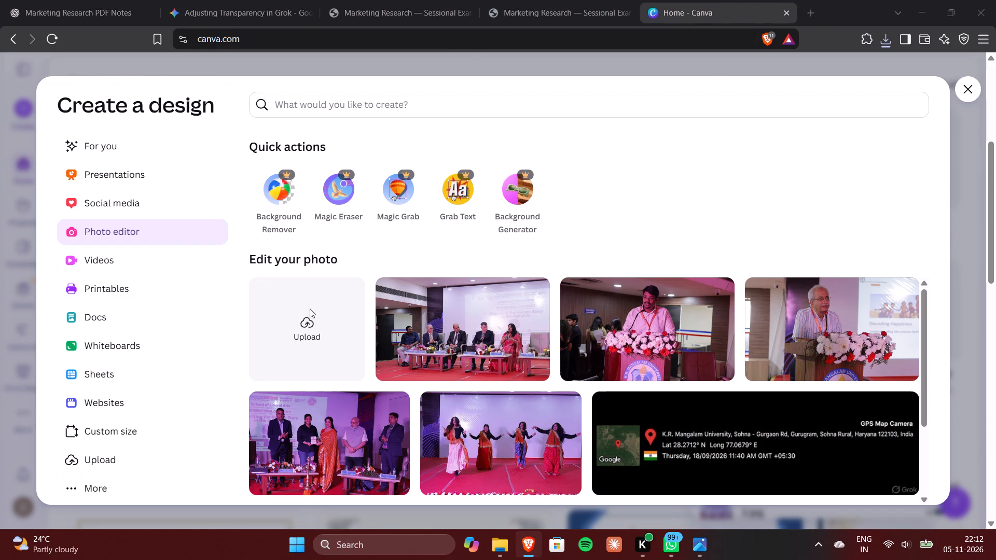
scroll(289, 215, down, 2)
scroll(289, 215, up, 1)
scroll(289, 215, down, 9)
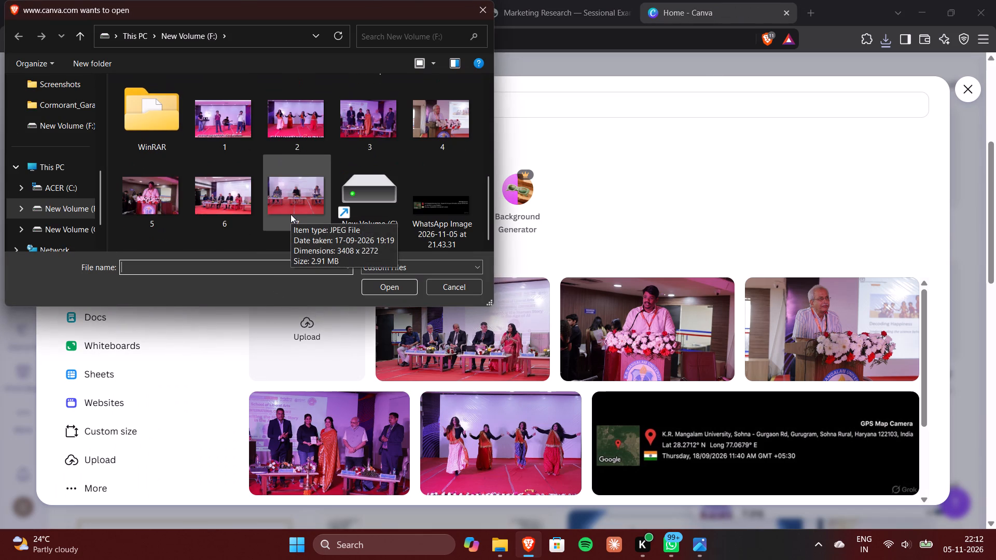
click(291, 219)
click(405, 291)
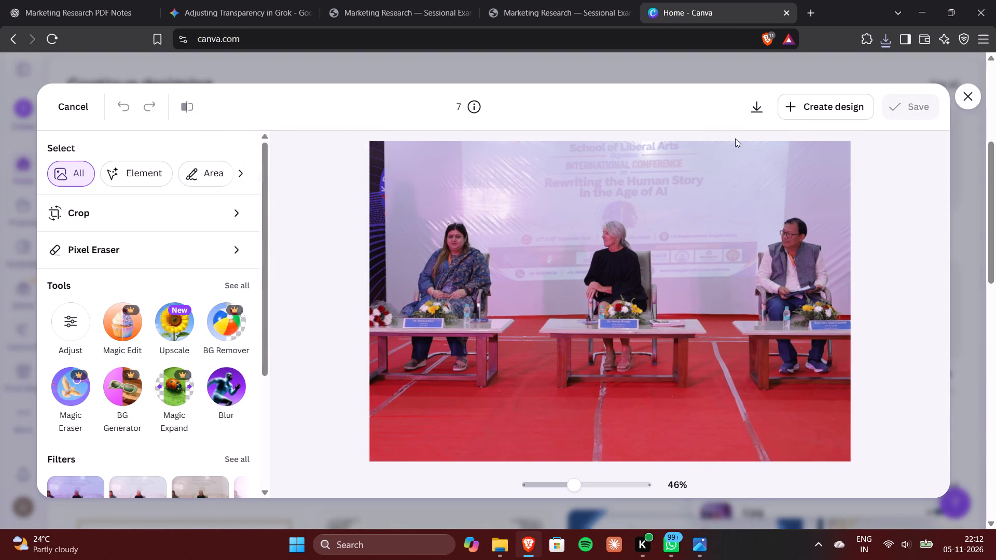
click(810, 115)
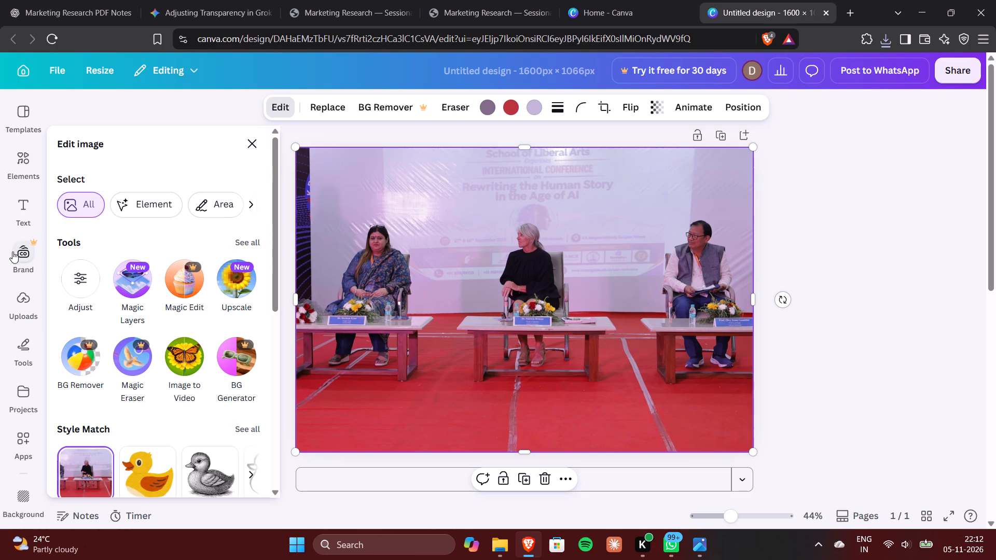
Add the black GPS Map Camera banner from the uploaded images onto the photo.
click(21, 301)
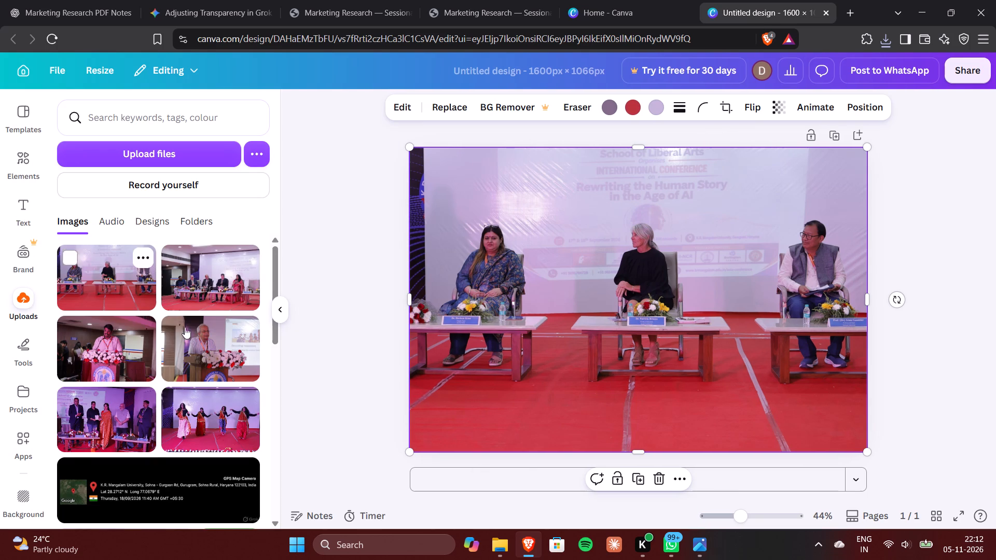
click(147, 486)
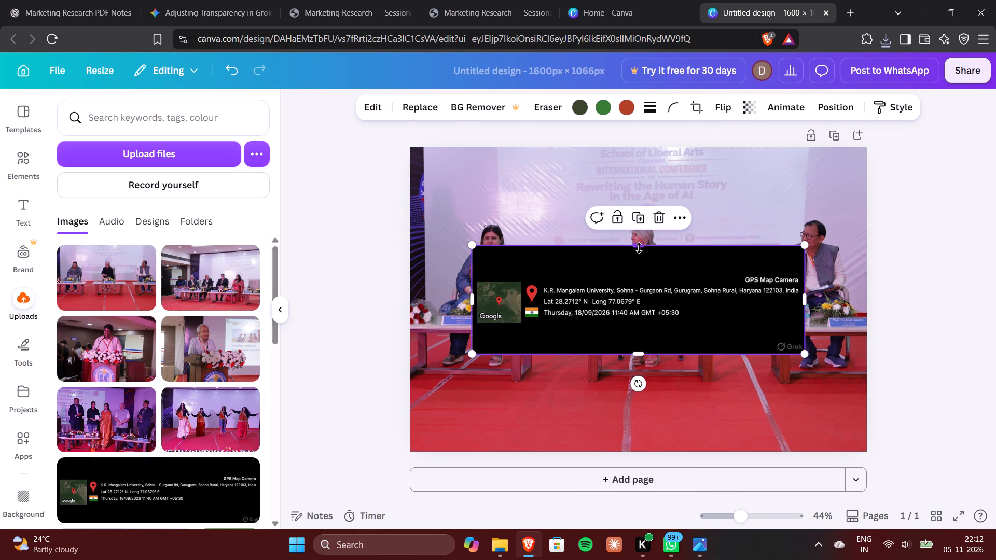
Crop the banner's empty upper and lower areas to about 190 px high, removing the Grok watermark.
drag(639, 248, 641, 270)
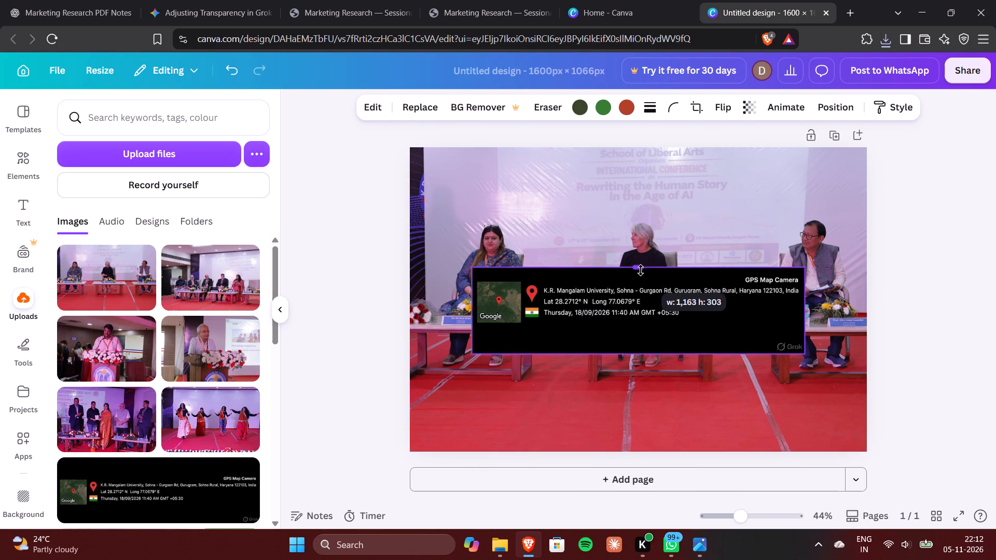
drag(641, 270, 641, 275)
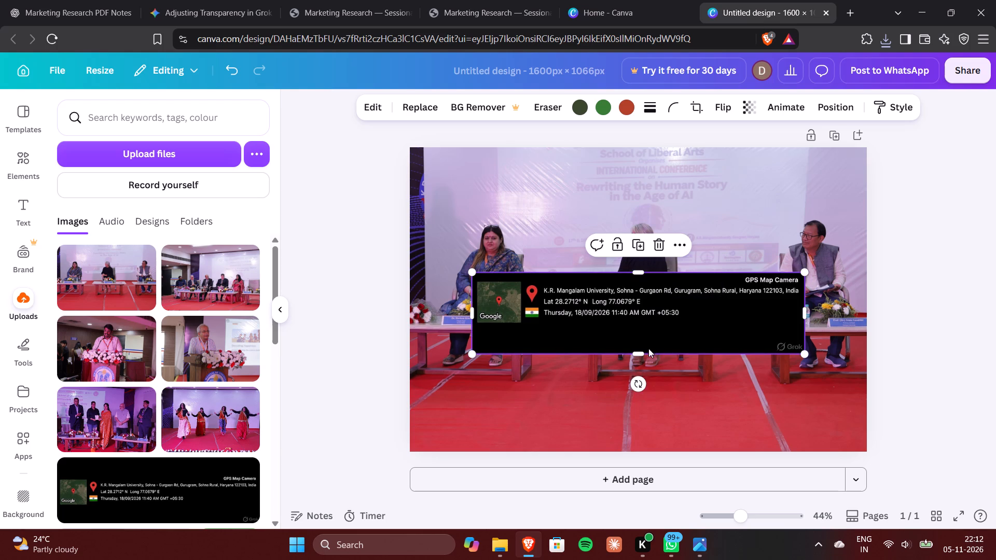
drag(638, 354, 638, 347)
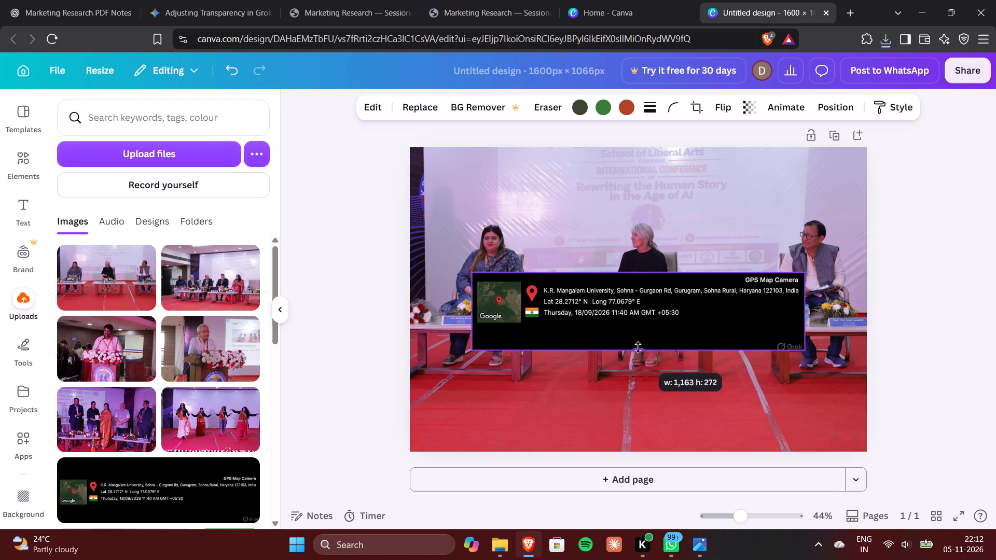
drag(638, 347, 636, 331)
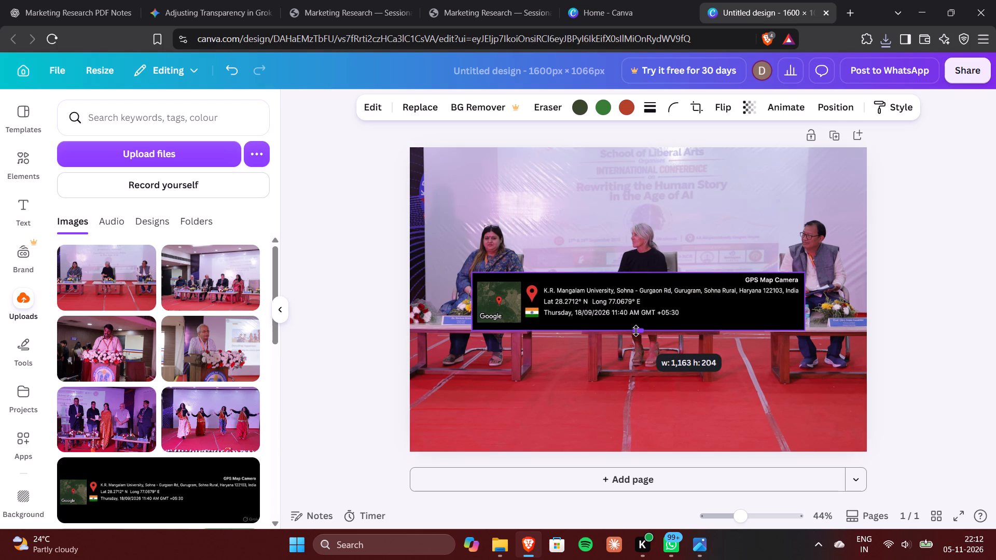
drag(636, 331, 634, 327)
Move the cropped banner down close to the photo's bottom edge, centred horizontally.
drag(640, 290, 640, 315)
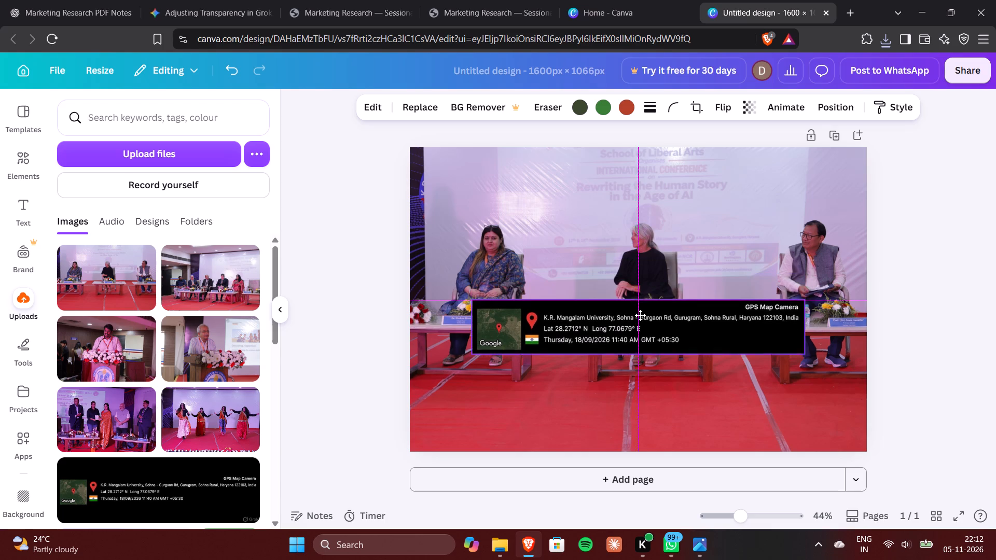
drag(640, 315, 639, 385)
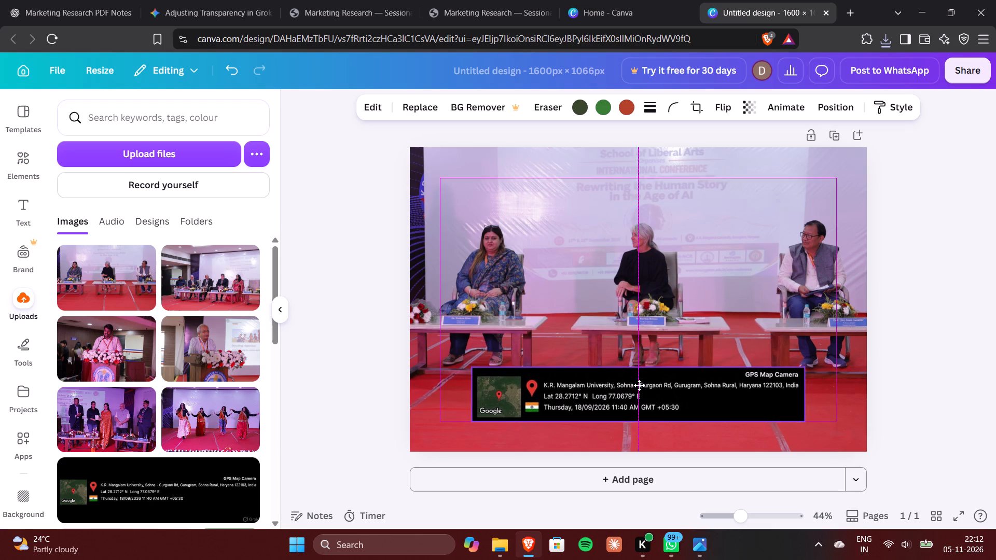
drag(639, 385, 641, 407)
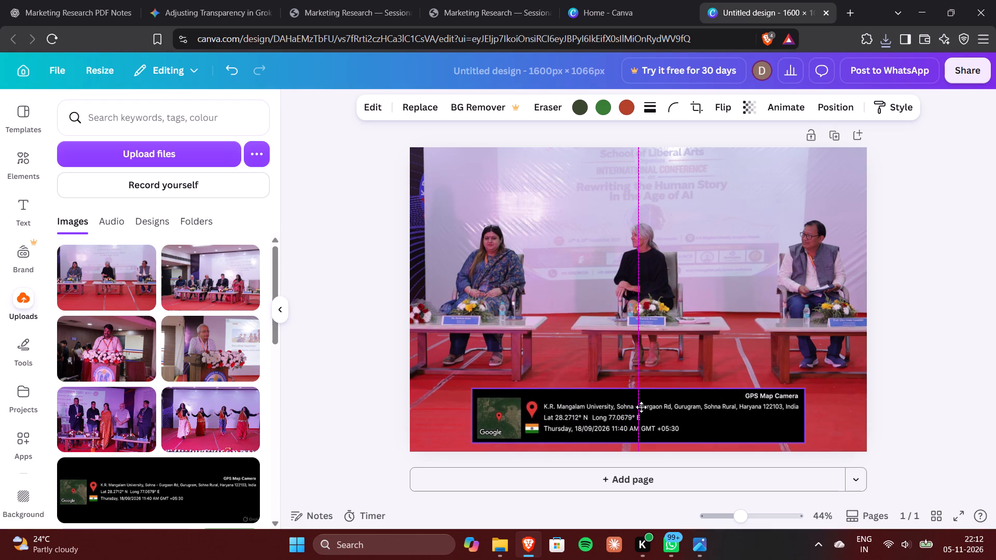
drag(641, 407, 643, 410)
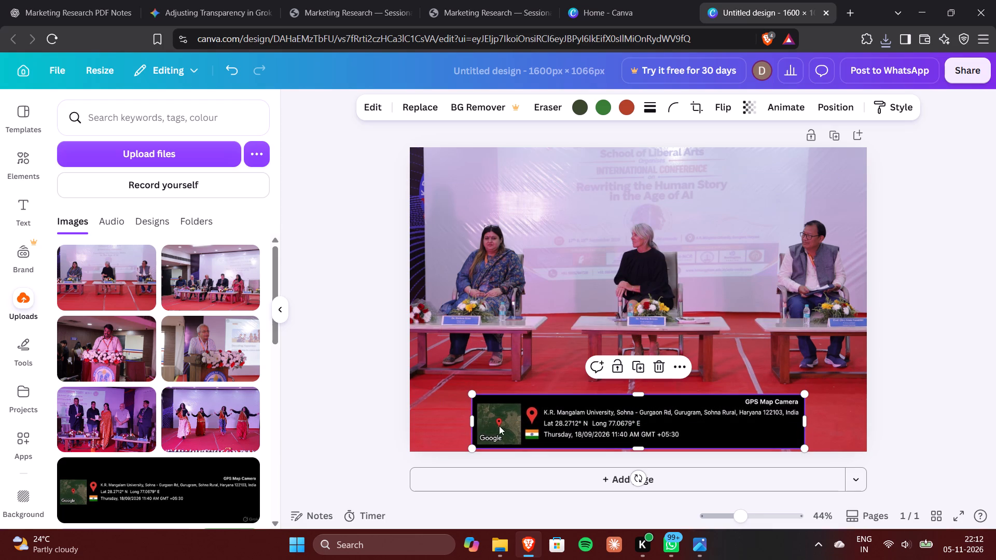
Widen the banner on both sides to about 1,570 px, leaving a narrow margin at each photo edge.
drag(474, 423, 422, 434)
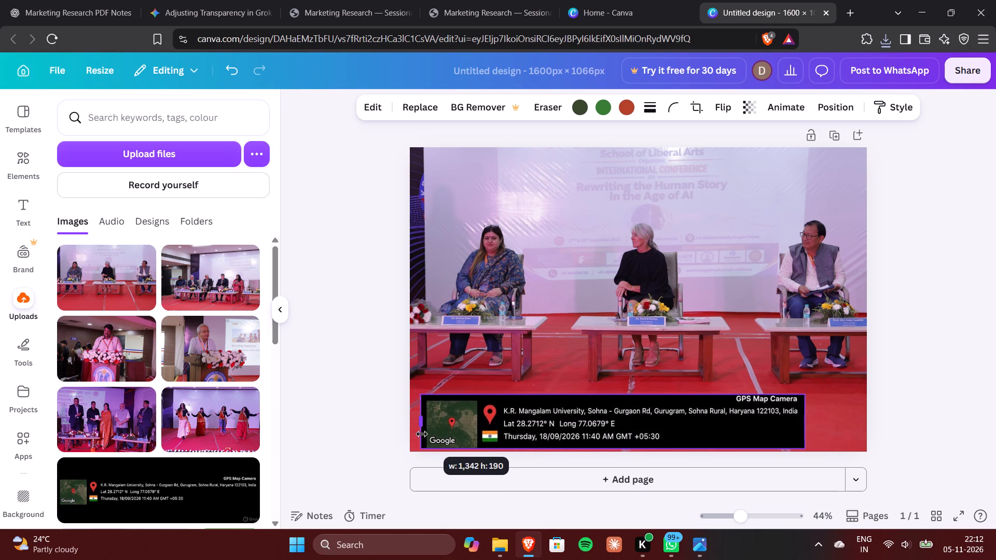
drag(422, 434, 419, 437)
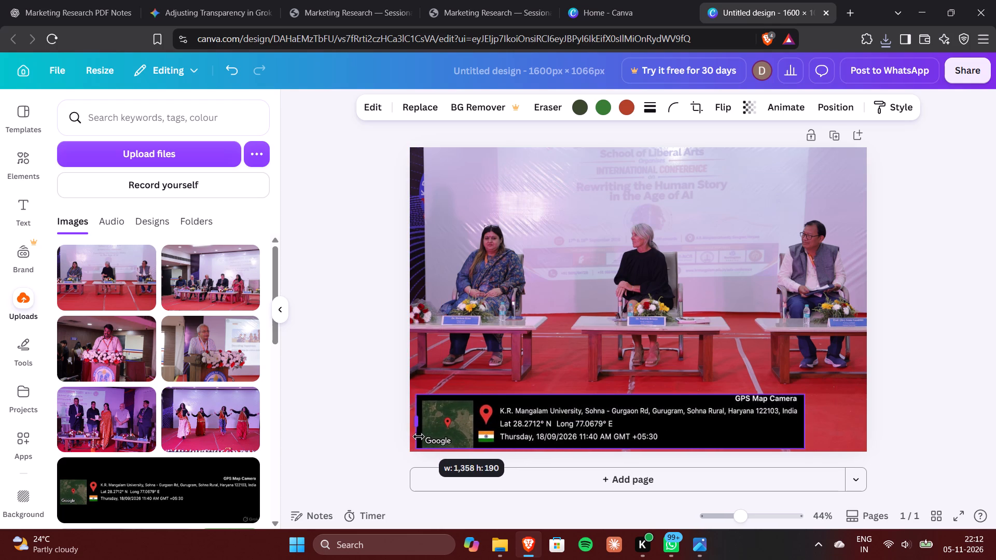
drag(419, 437, 416, 438)
drag(807, 425, 862, 432)
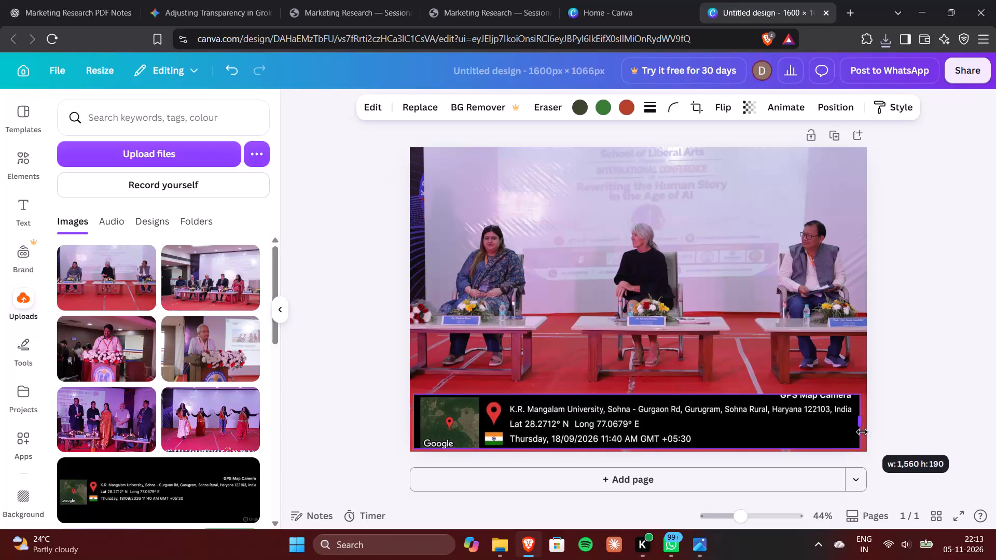
drag(862, 432, 864, 432)
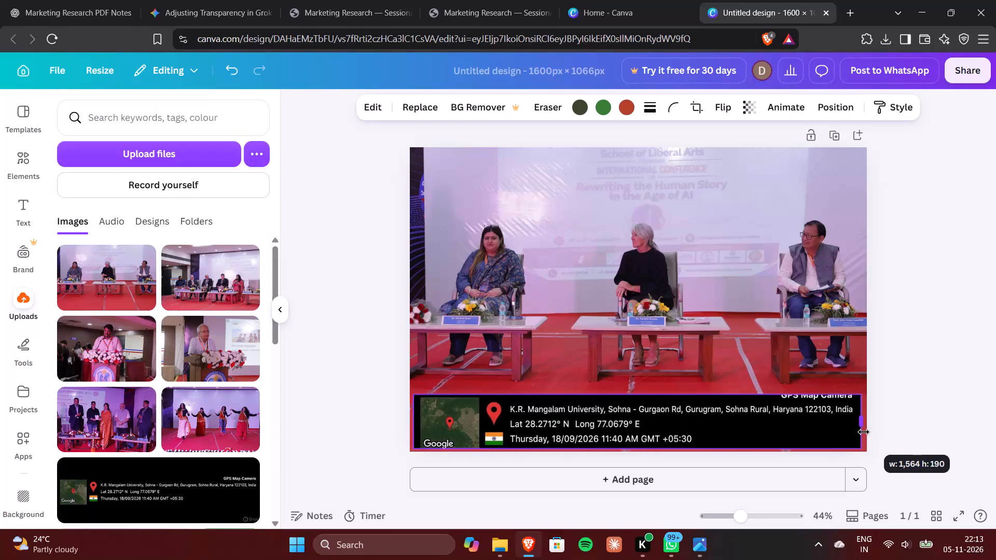
drag(864, 432, 865, 432)
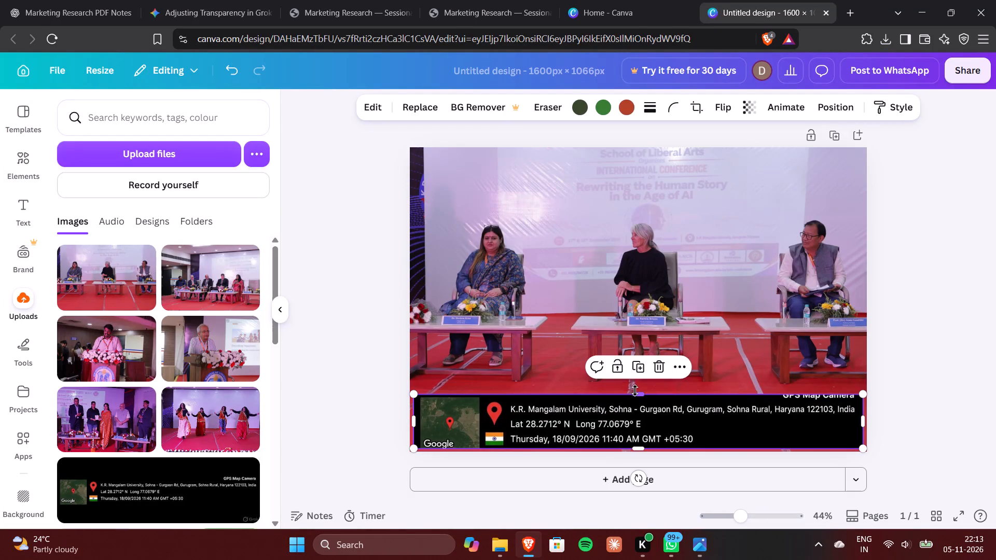
Extend the banner's upper crop slightly to show the full GPS Map Camera heading.
click(635, 390)
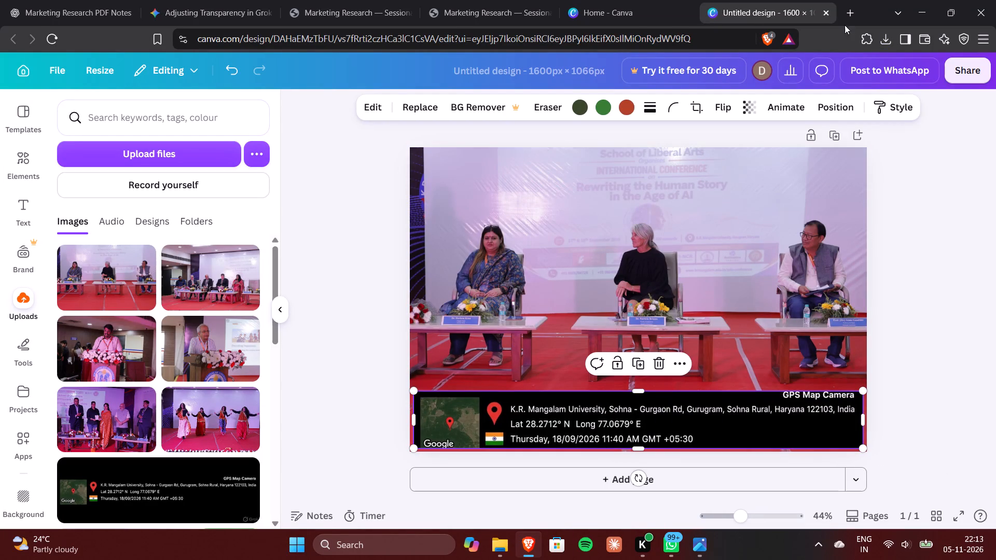
Set the GPS Map Camera banner's transparency value to 81.
click(757, 106)
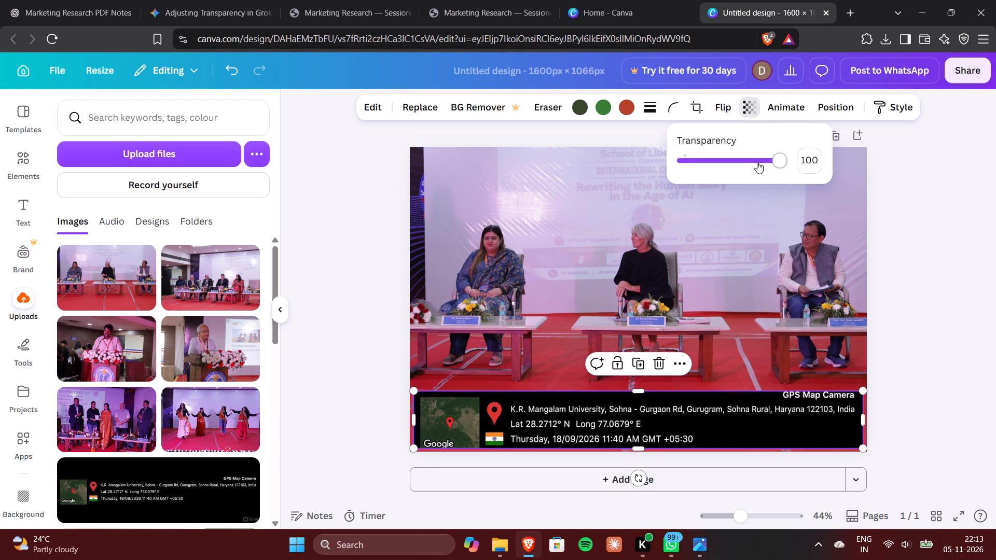
click(757, 162)
click(757, 162)
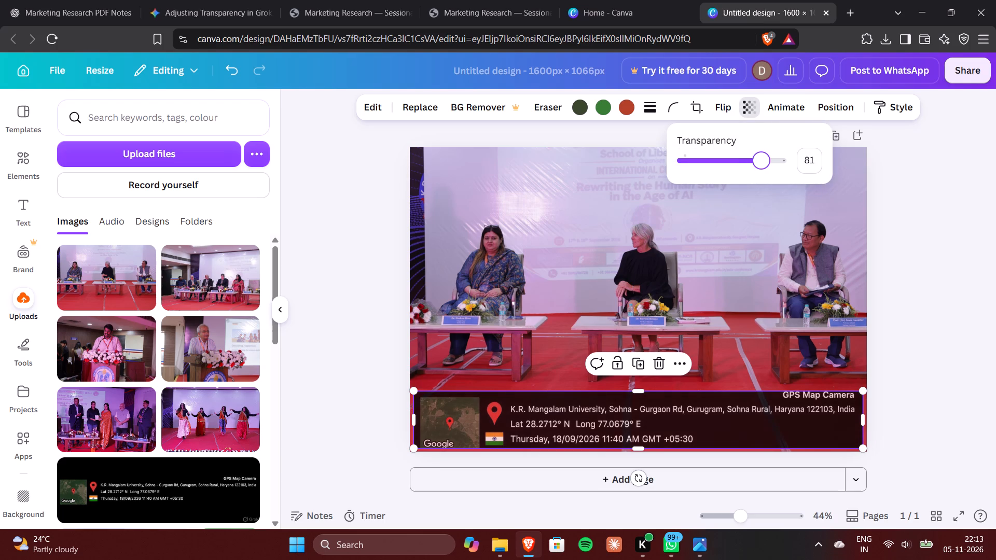
click(952, 251)
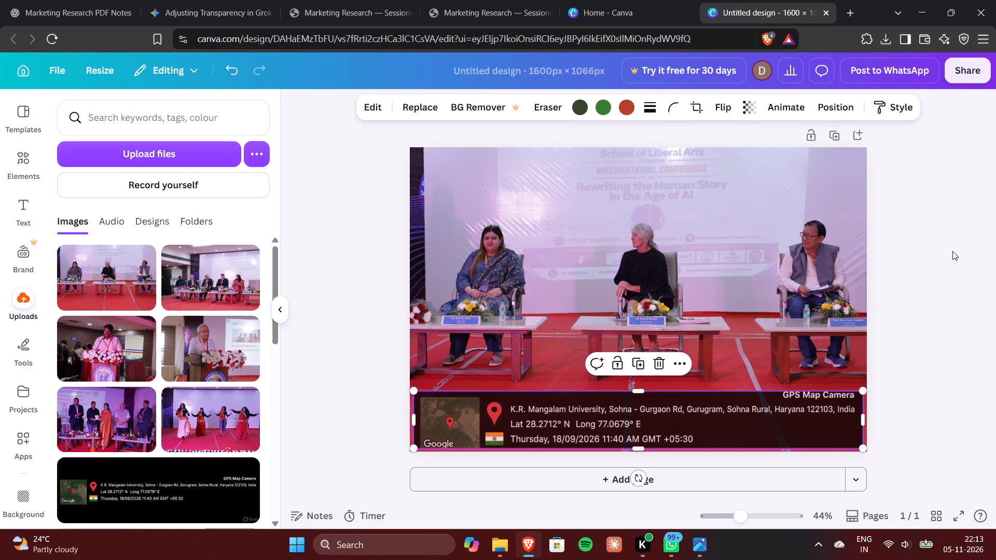
Extend the GPS Map Camera banner's top edge slightly upward to show the full heading text.
click(642, 389)
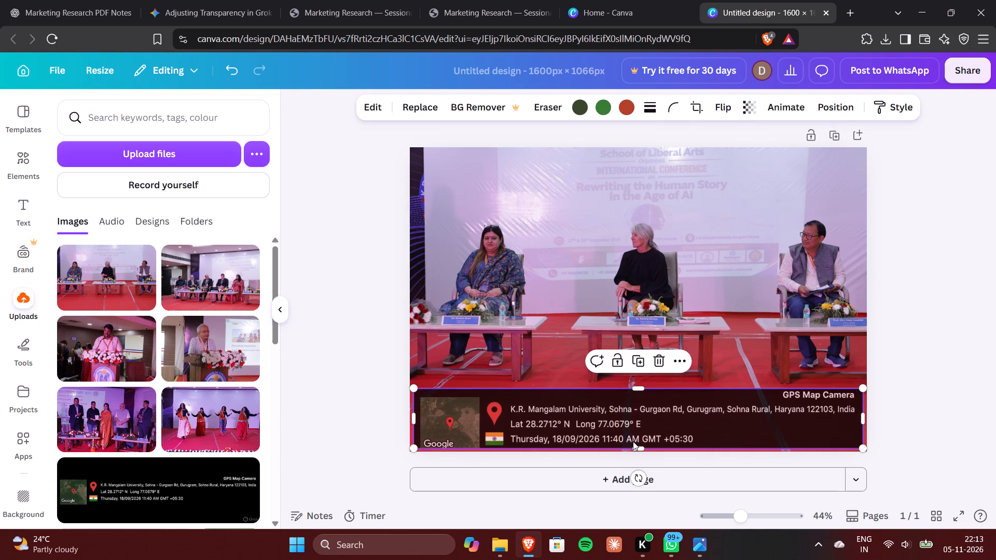
click(932, 286)
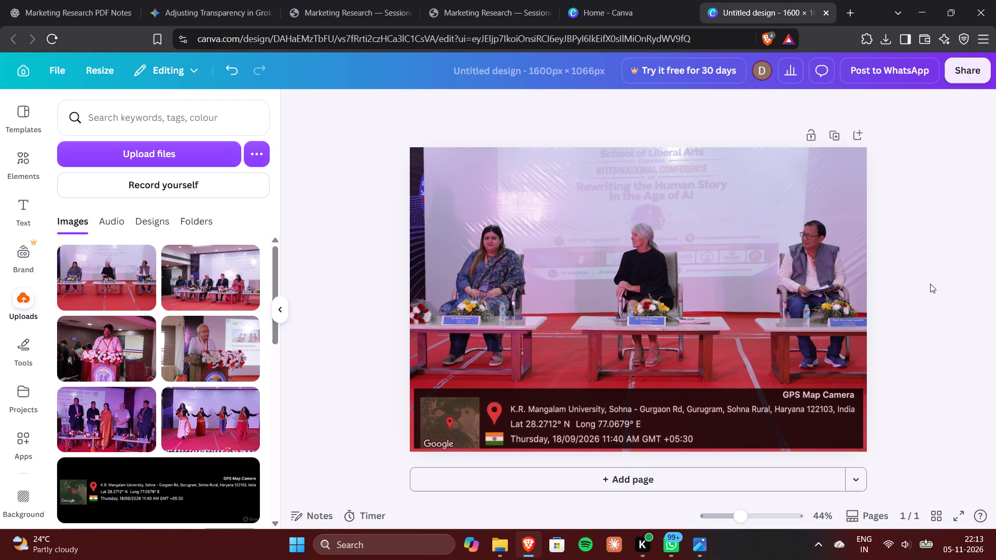
Download the finished design as a PNG and save it as 7 in New Volume (G:).
click(972, 78)
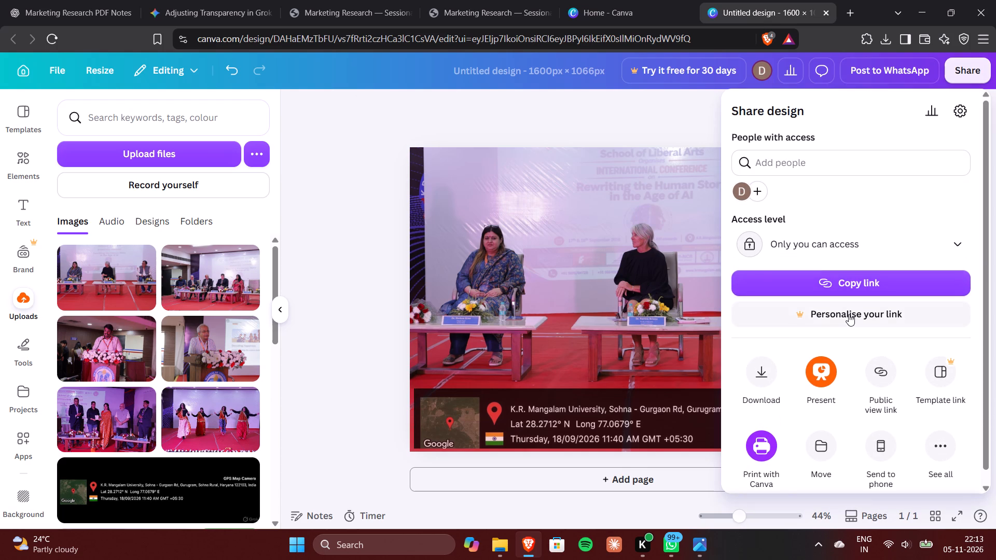
click(759, 375)
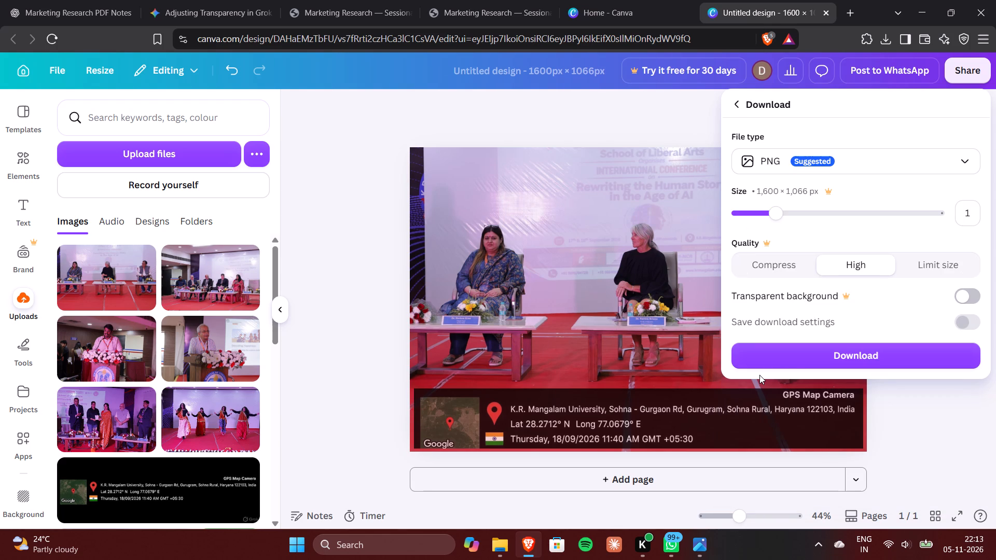
click(808, 356)
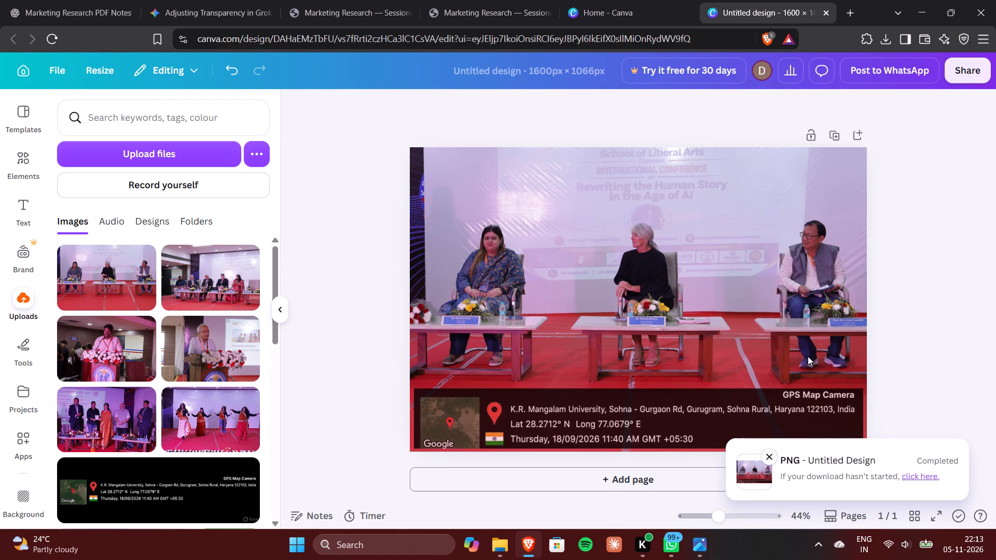
scroll(376, 124, down, 3)
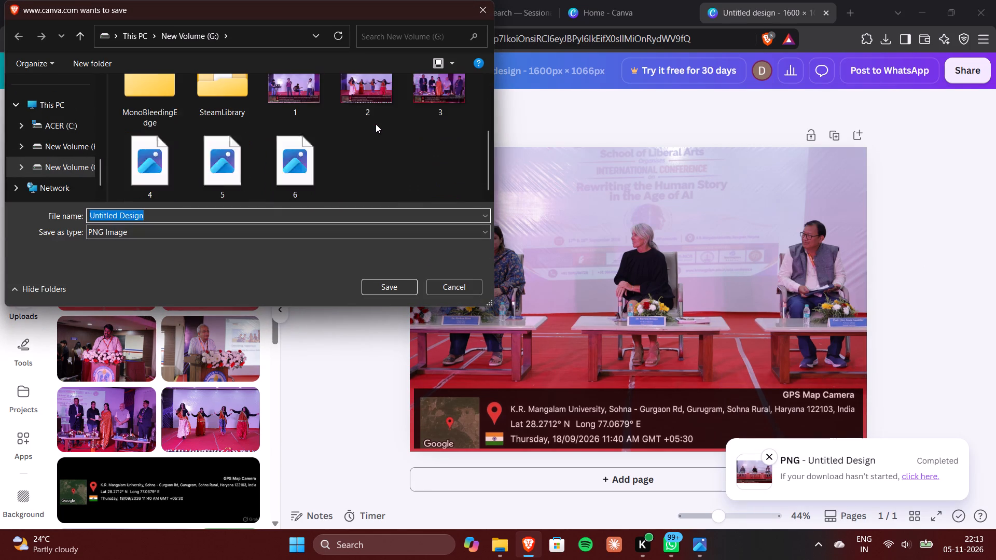
scroll(376, 124, down, 3)
scroll(376, 124, up, 1)
scroll(376, 124, down, 1)
key(BackSpace)
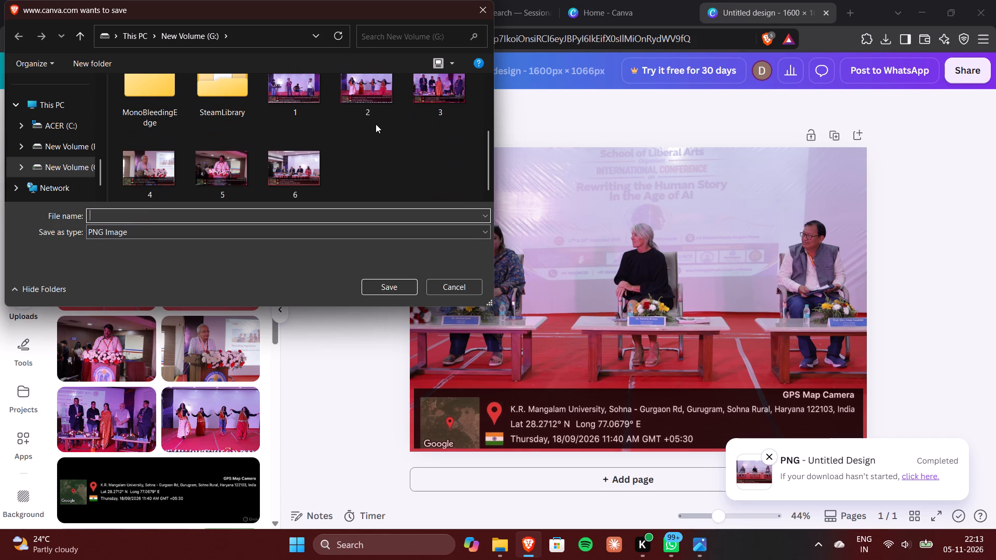
key(7)
click(417, 292)
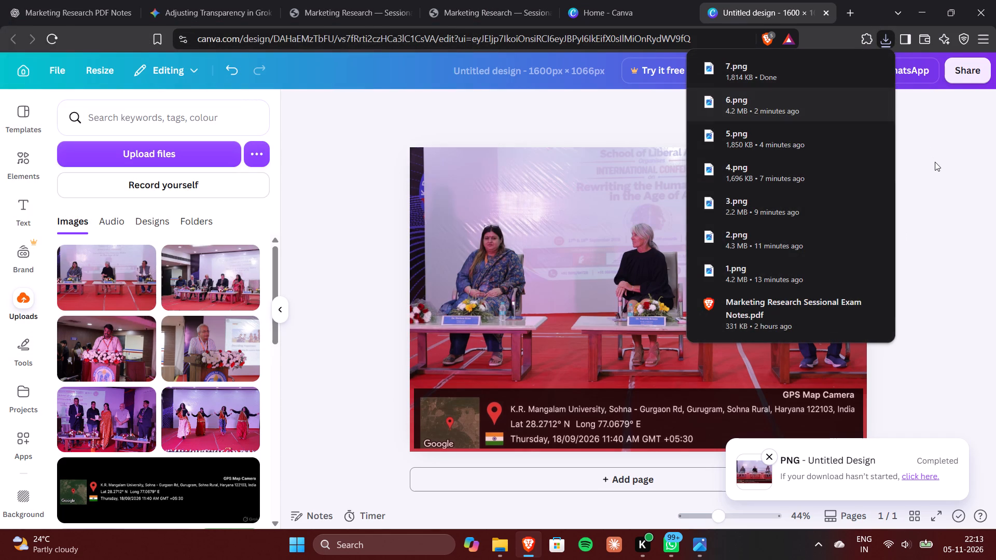
Switch to File Explorer at New Volume (G:), select the PNG photos 1 through 7 and share them using WhatsApp.
click(822, 71)
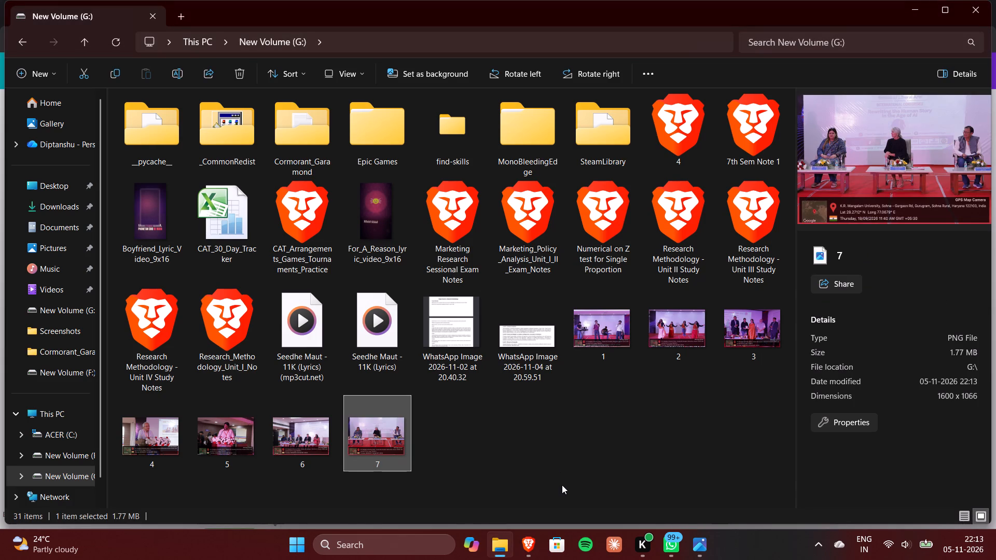
ctrl+click(595, 425)
click(595, 415)
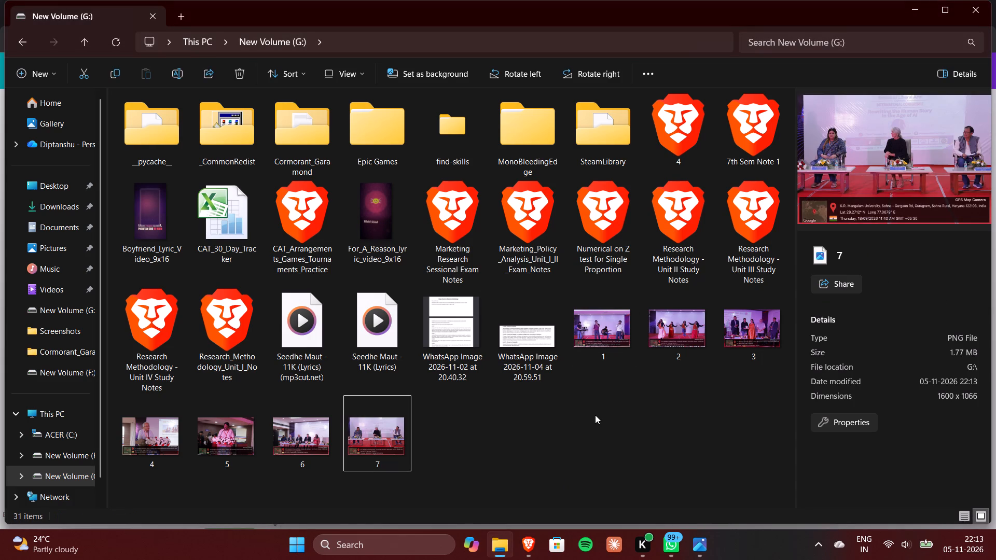
ctrl+click(607, 354)
ctrl+click(662, 347)
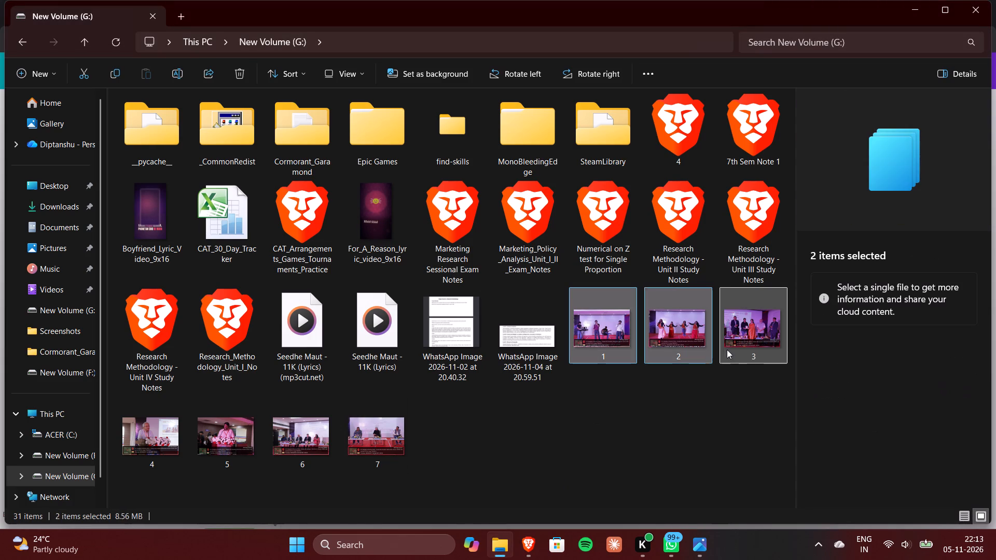
ctrl+click(727, 349)
ctrl+click(181, 457)
ctrl+click(195, 461)
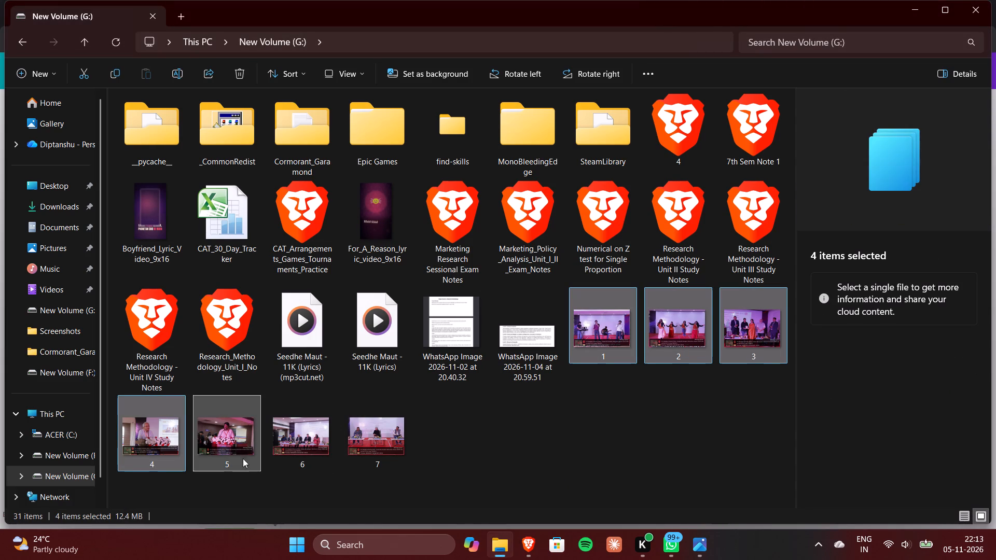
ctrl+click(270, 457)
ctrl+click(369, 450)
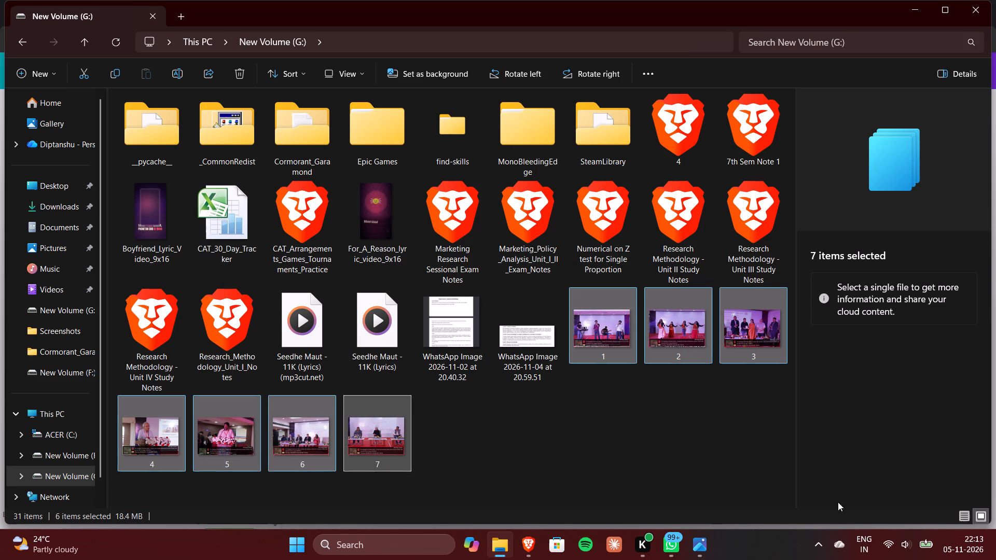
ctrl+click(198, 77)
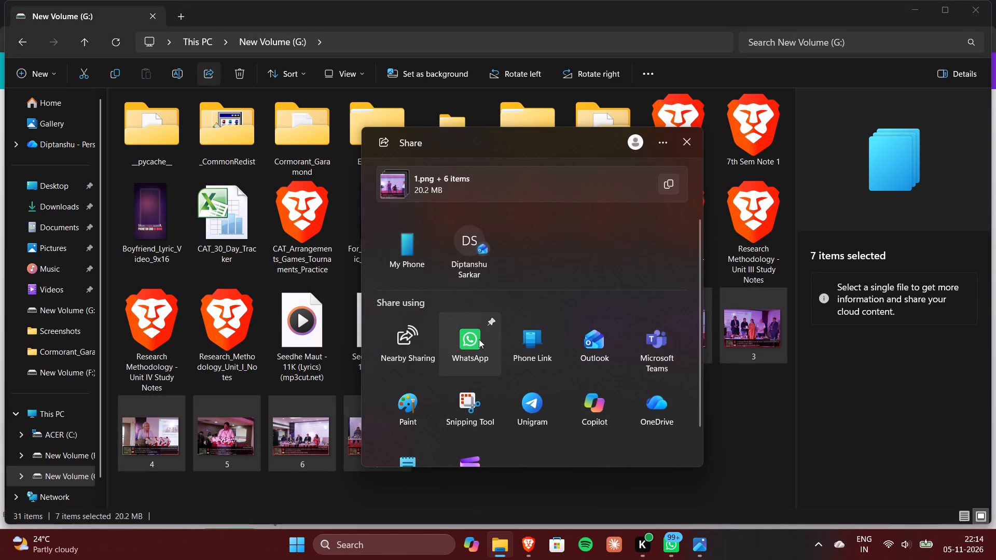
click(479, 339)
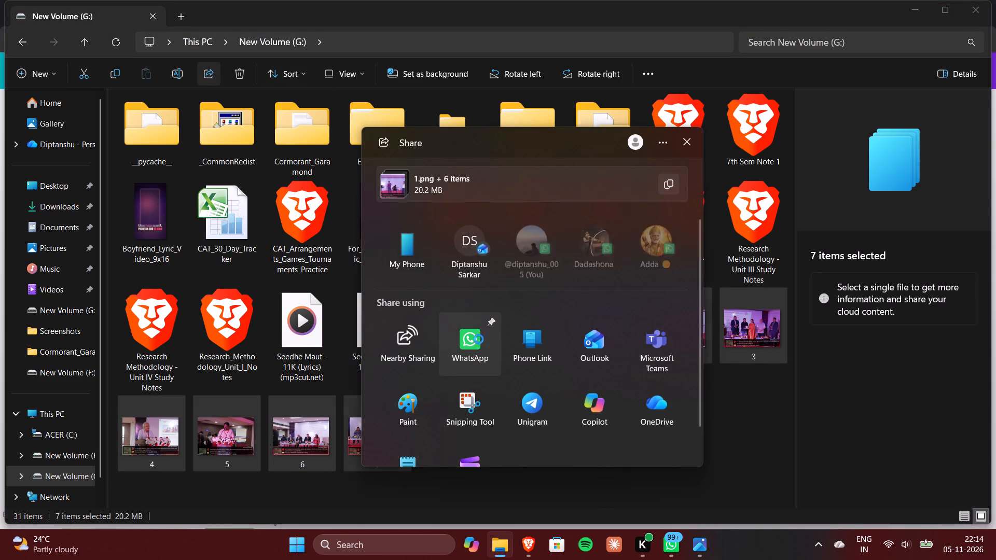